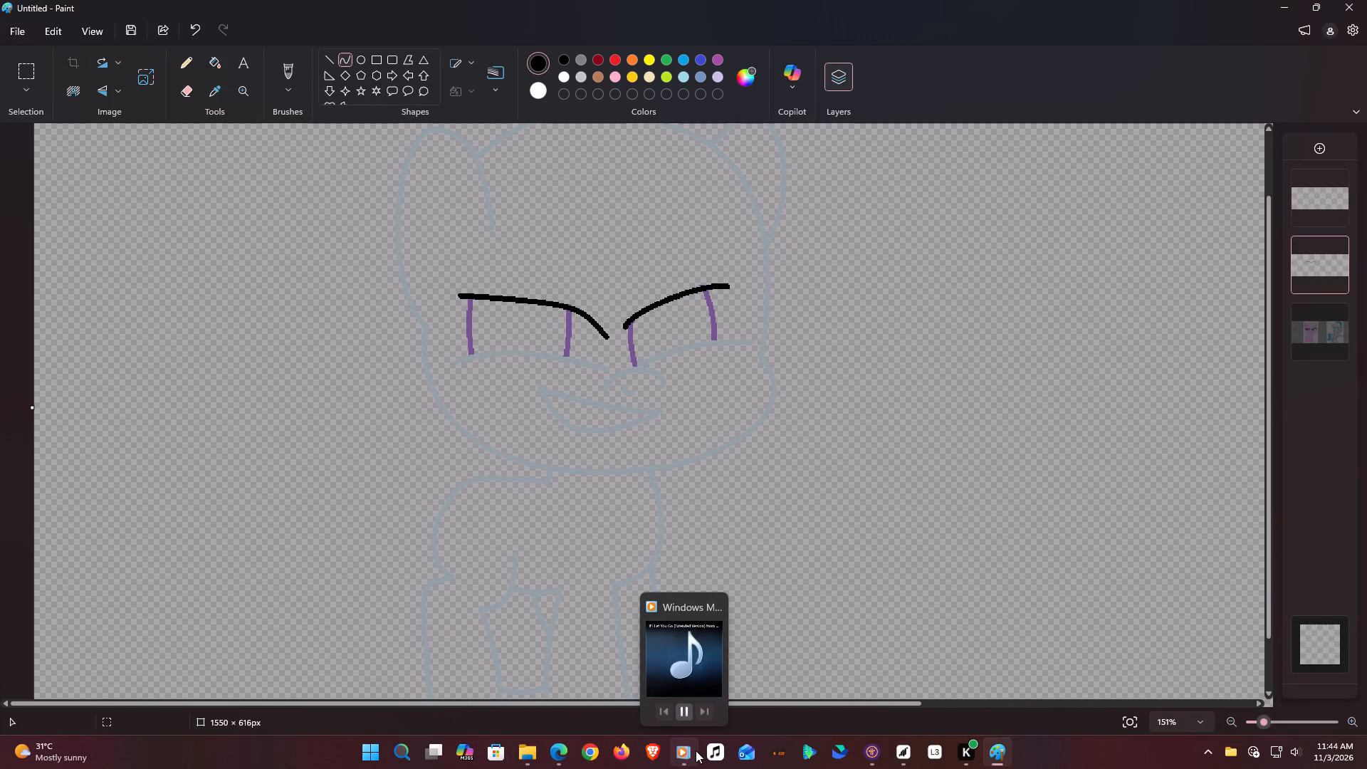
Pause the music in Windows Media Player and return to the drawing in Paint.
click(683, 715)
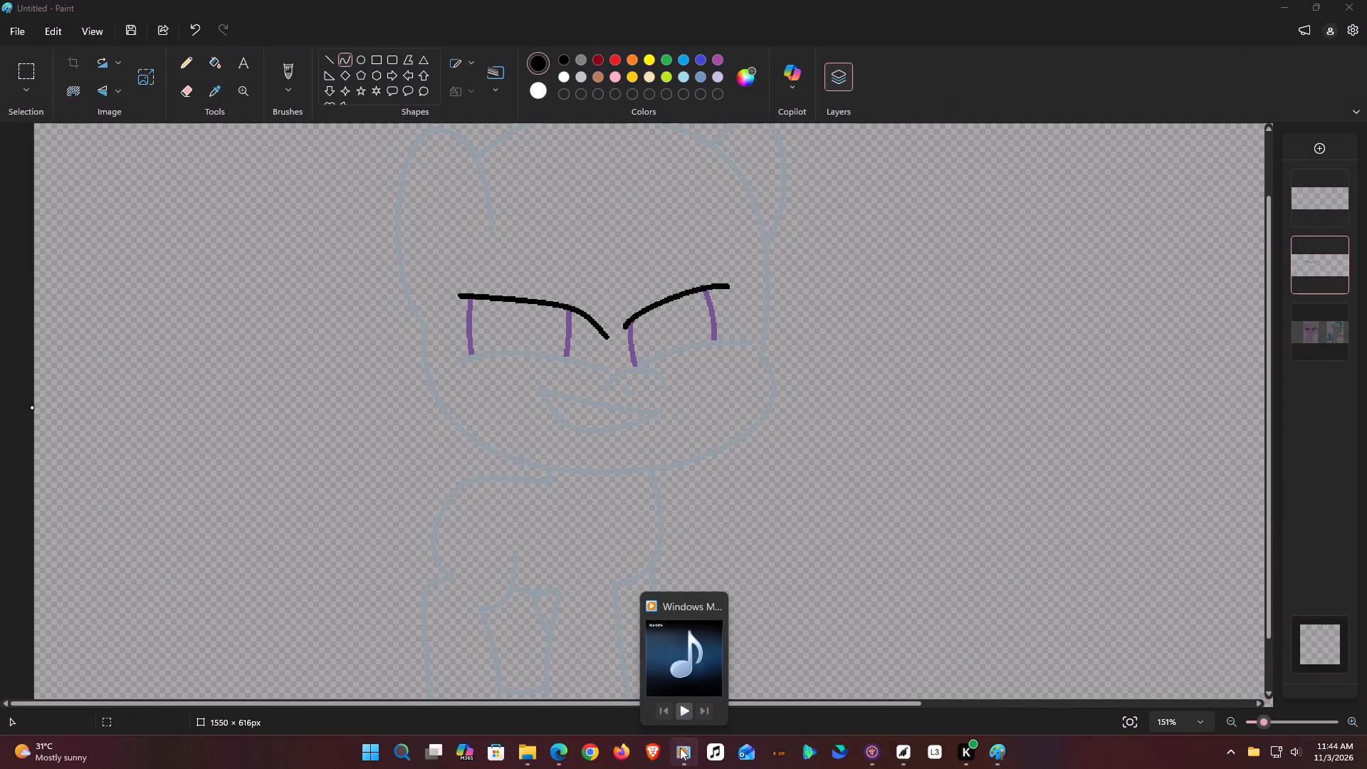
click(680, 748)
click(659, 159)
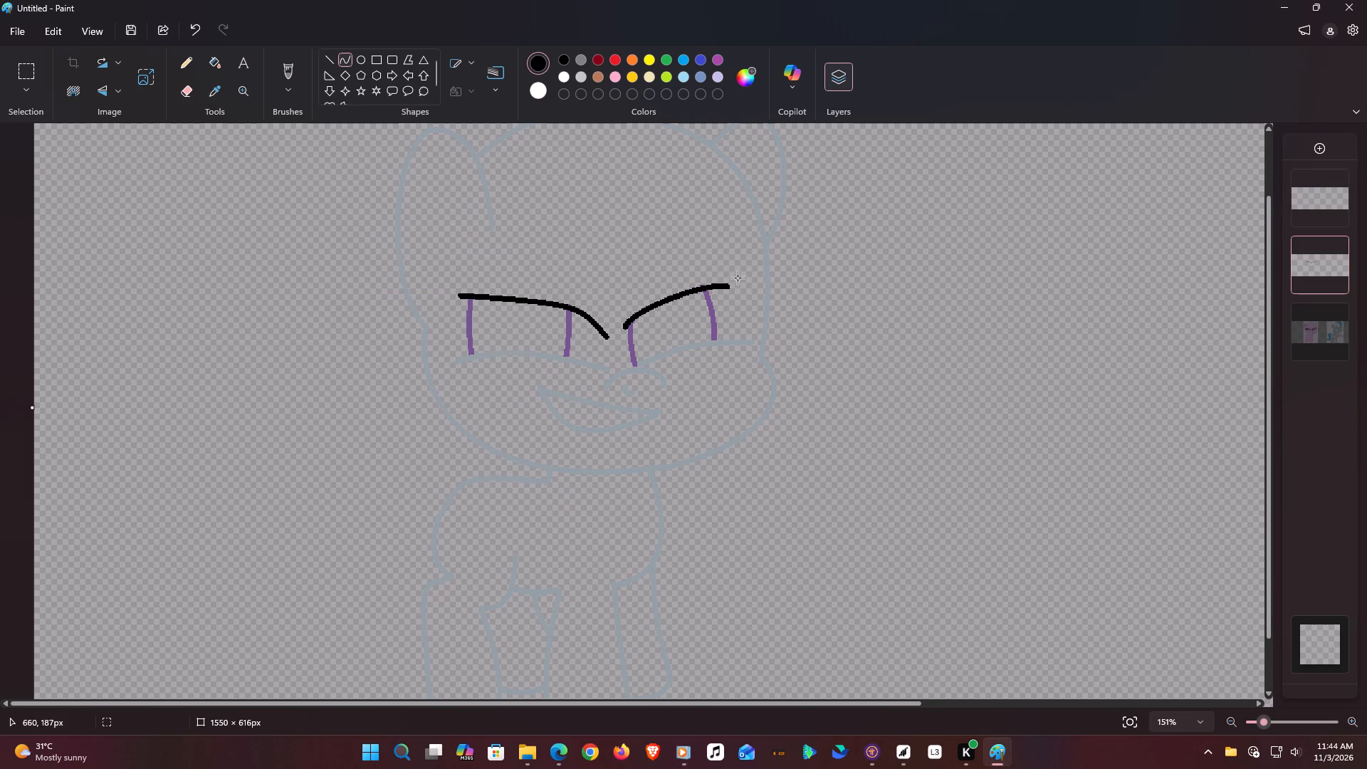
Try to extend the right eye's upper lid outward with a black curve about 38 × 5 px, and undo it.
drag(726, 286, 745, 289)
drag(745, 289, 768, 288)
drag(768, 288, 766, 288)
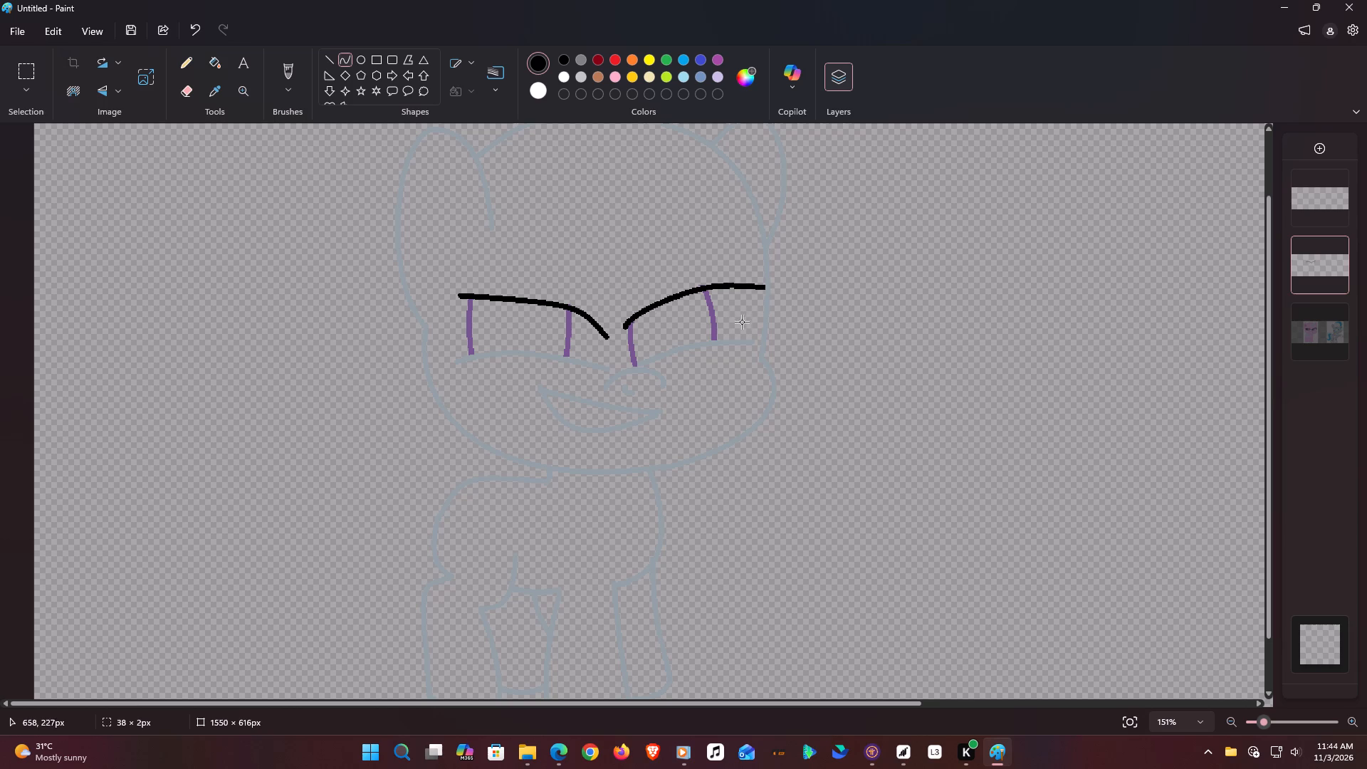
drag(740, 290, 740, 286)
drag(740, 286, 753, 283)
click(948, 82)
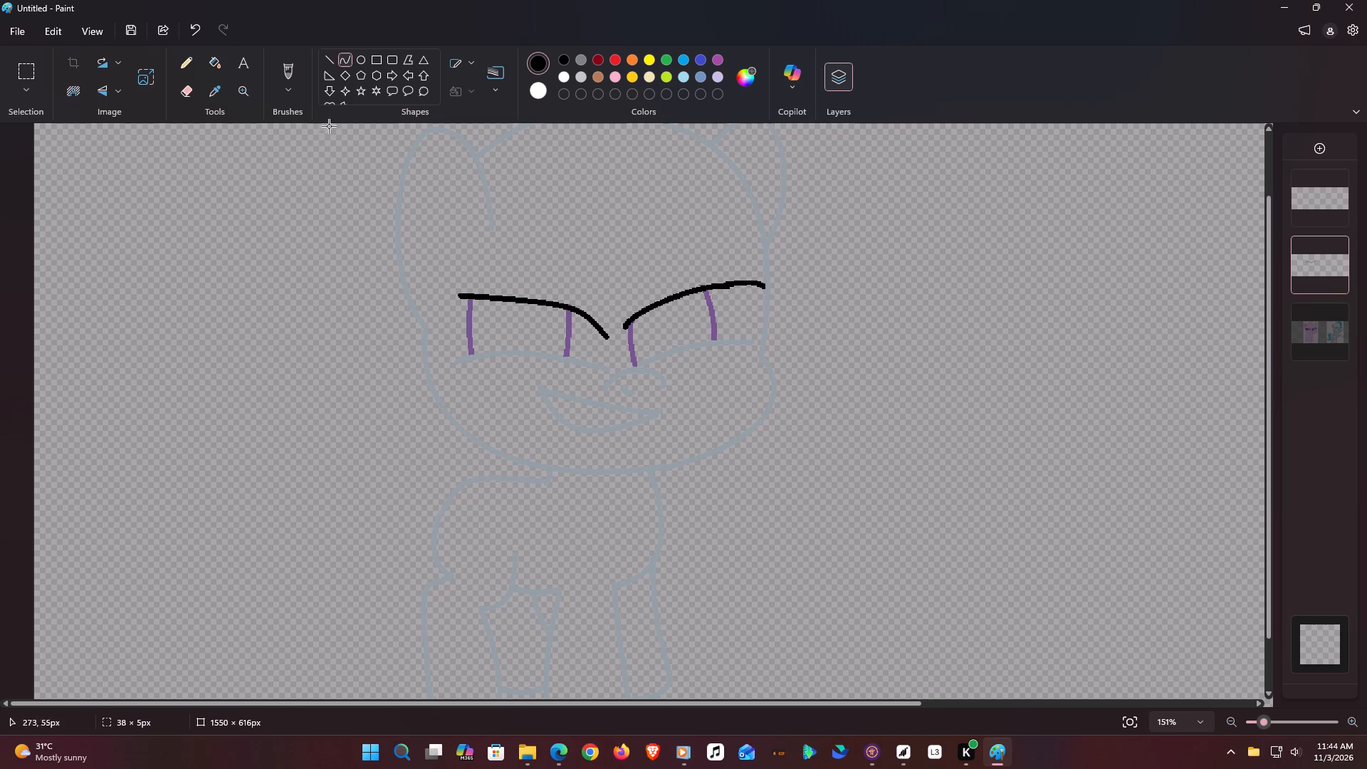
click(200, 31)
Extend the right eye's upper lid to the head outline with a downward-bending black curve about 33 × 7 px.
drag(728, 286, 748, 300)
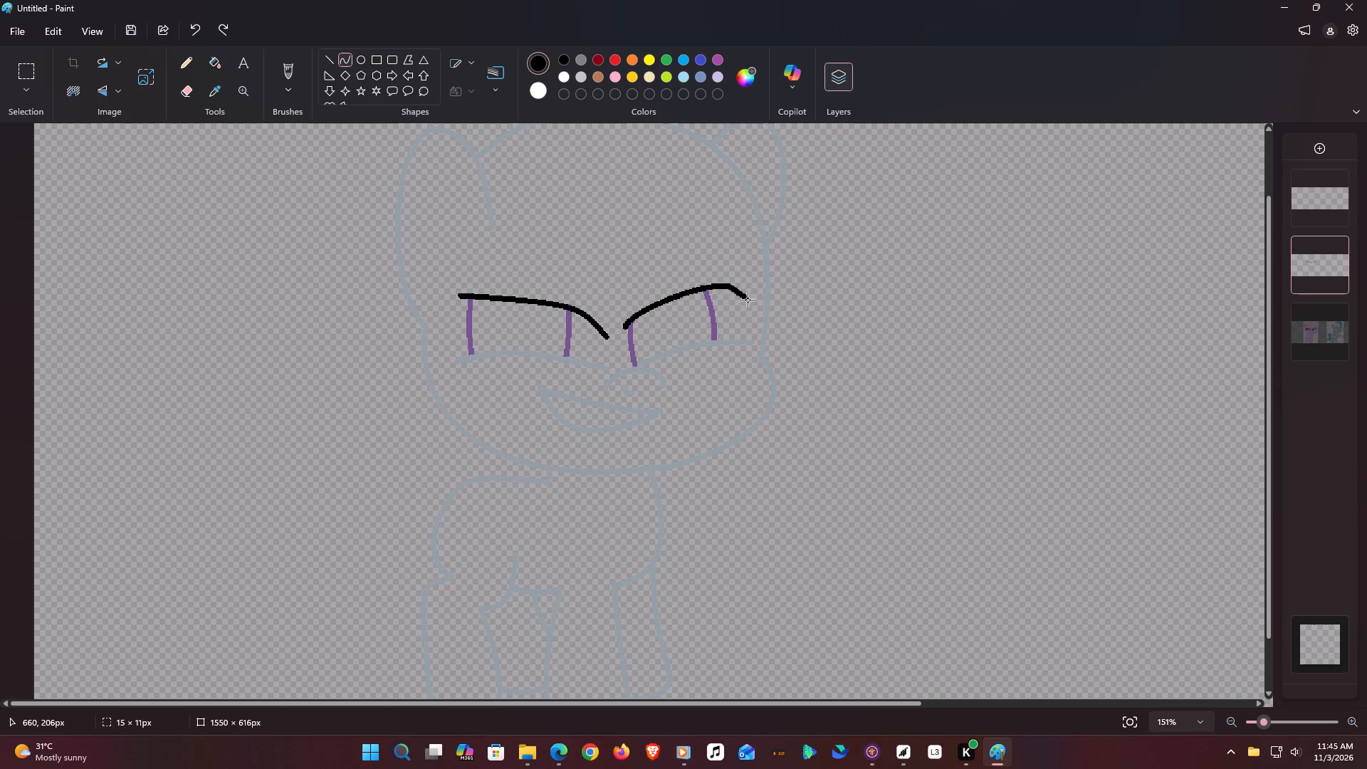
drag(748, 300, 758, 294)
drag(758, 294, 764, 295)
drag(750, 280, 752, 289)
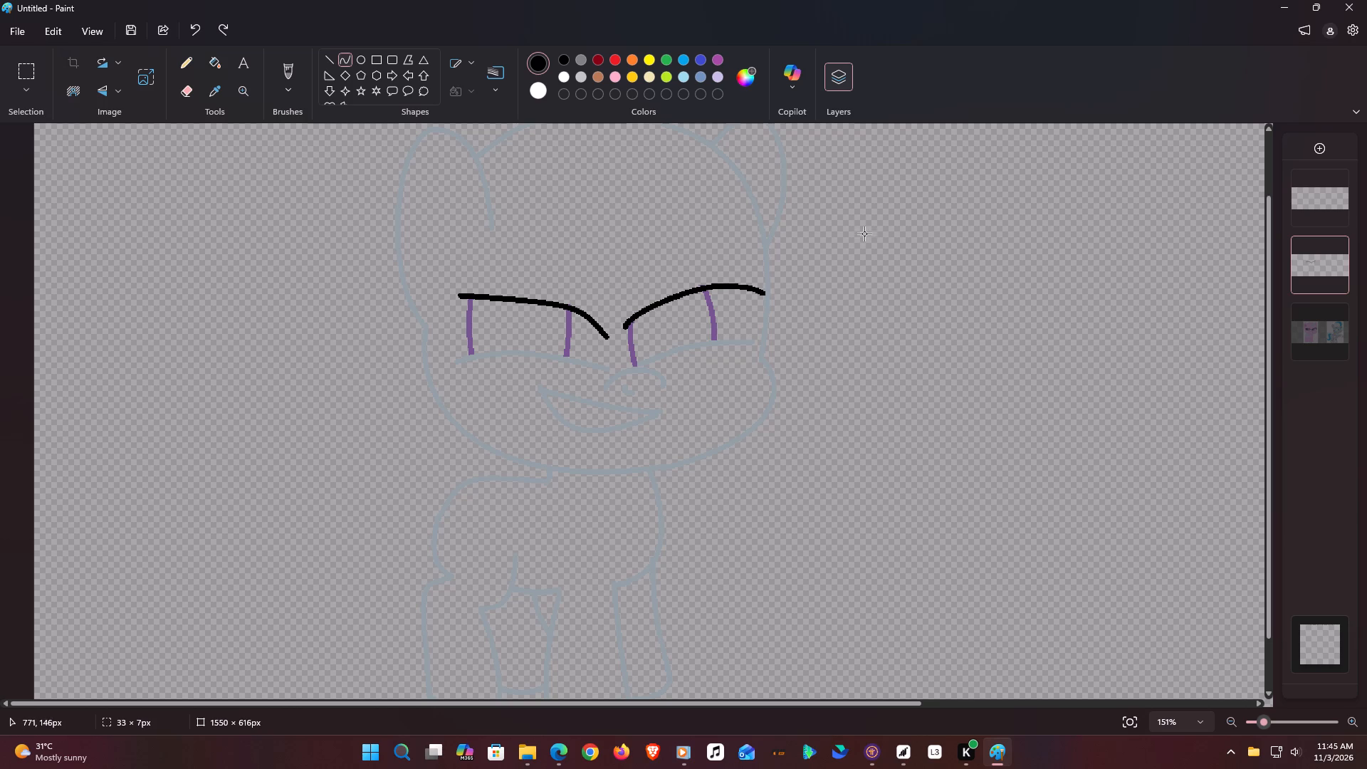
click(322, 61)
click(329, 53)
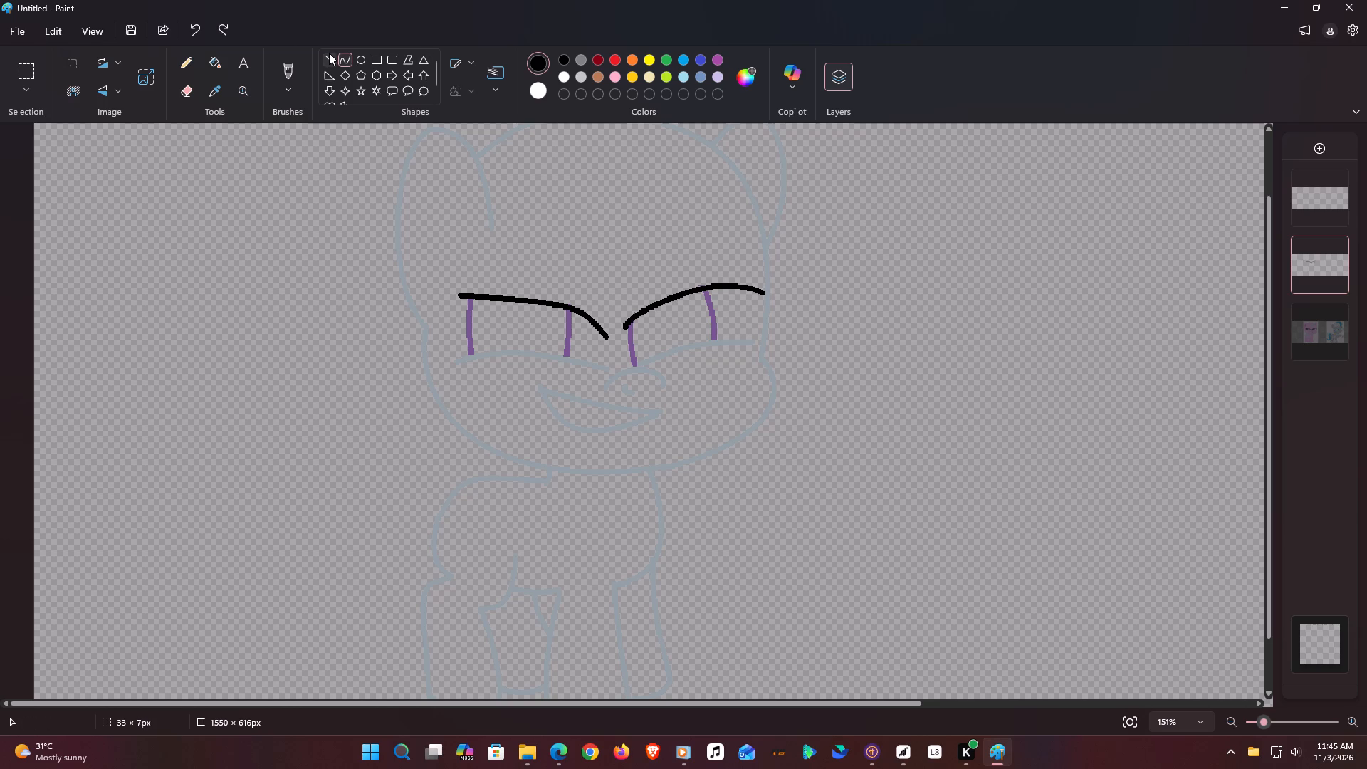
click(345, 54)
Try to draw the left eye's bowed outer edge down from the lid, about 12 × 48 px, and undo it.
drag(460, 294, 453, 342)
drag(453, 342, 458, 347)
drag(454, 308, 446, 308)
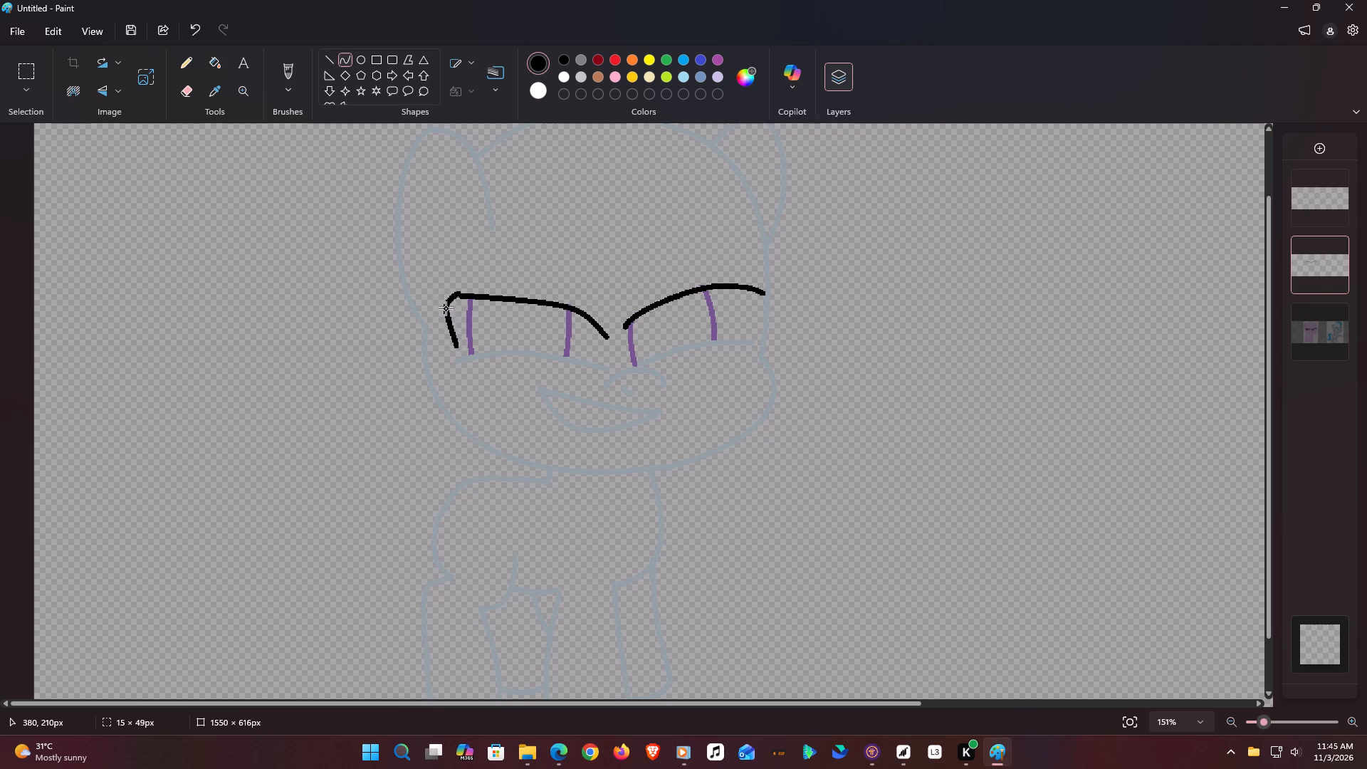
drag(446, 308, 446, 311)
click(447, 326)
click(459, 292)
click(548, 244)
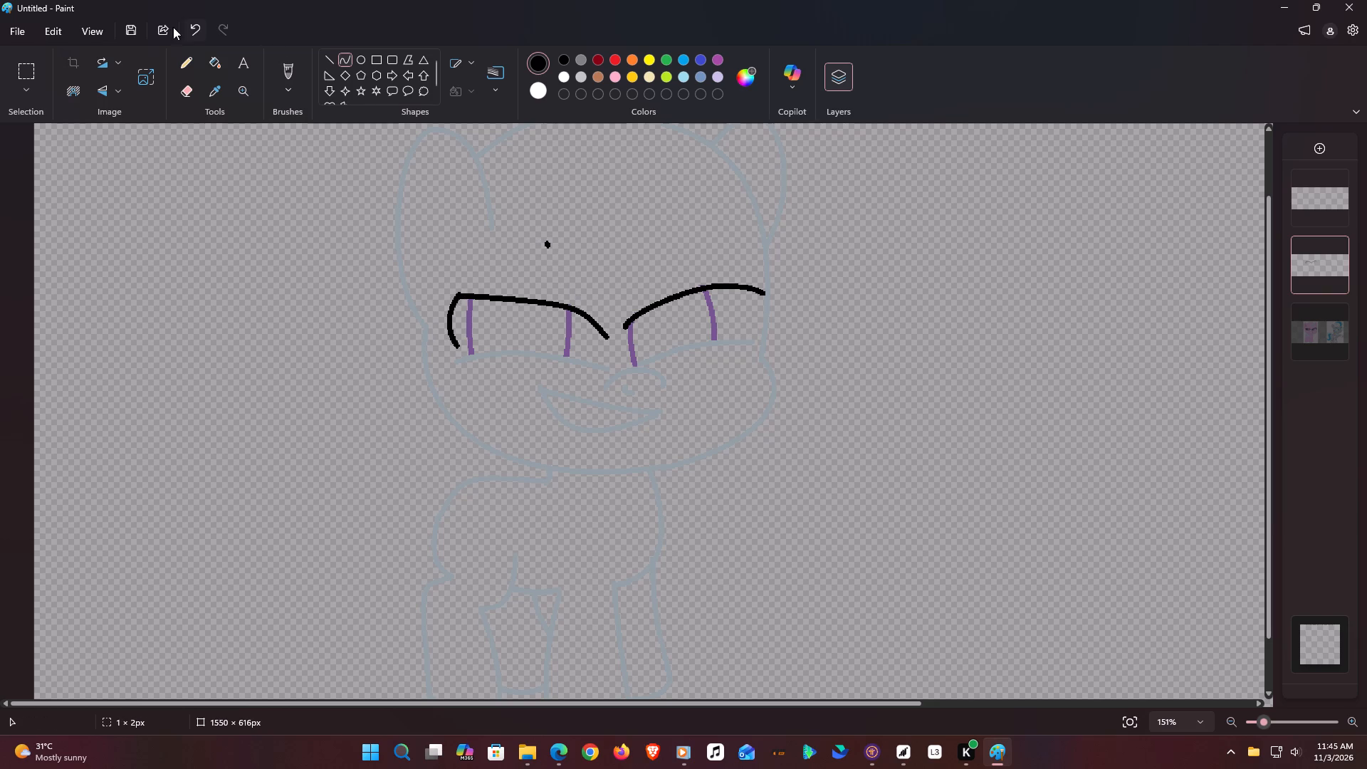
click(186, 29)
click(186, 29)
Draw the left eye's outer edge as a short, slightly bowed black curve down from the lid, about 6 × 36 px.
drag(459, 296, 457, 347)
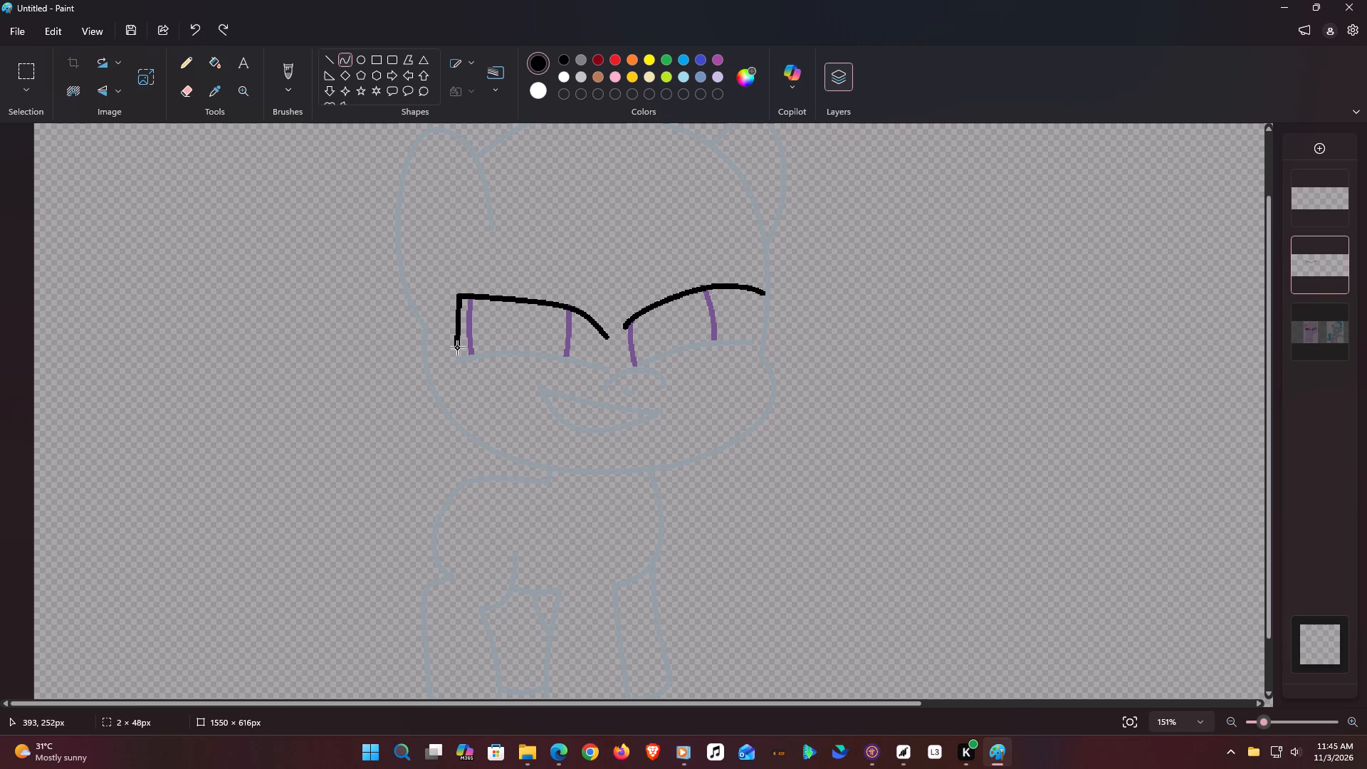
drag(457, 347, 456, 334)
drag(456, 334, 456, 335)
click(454, 314)
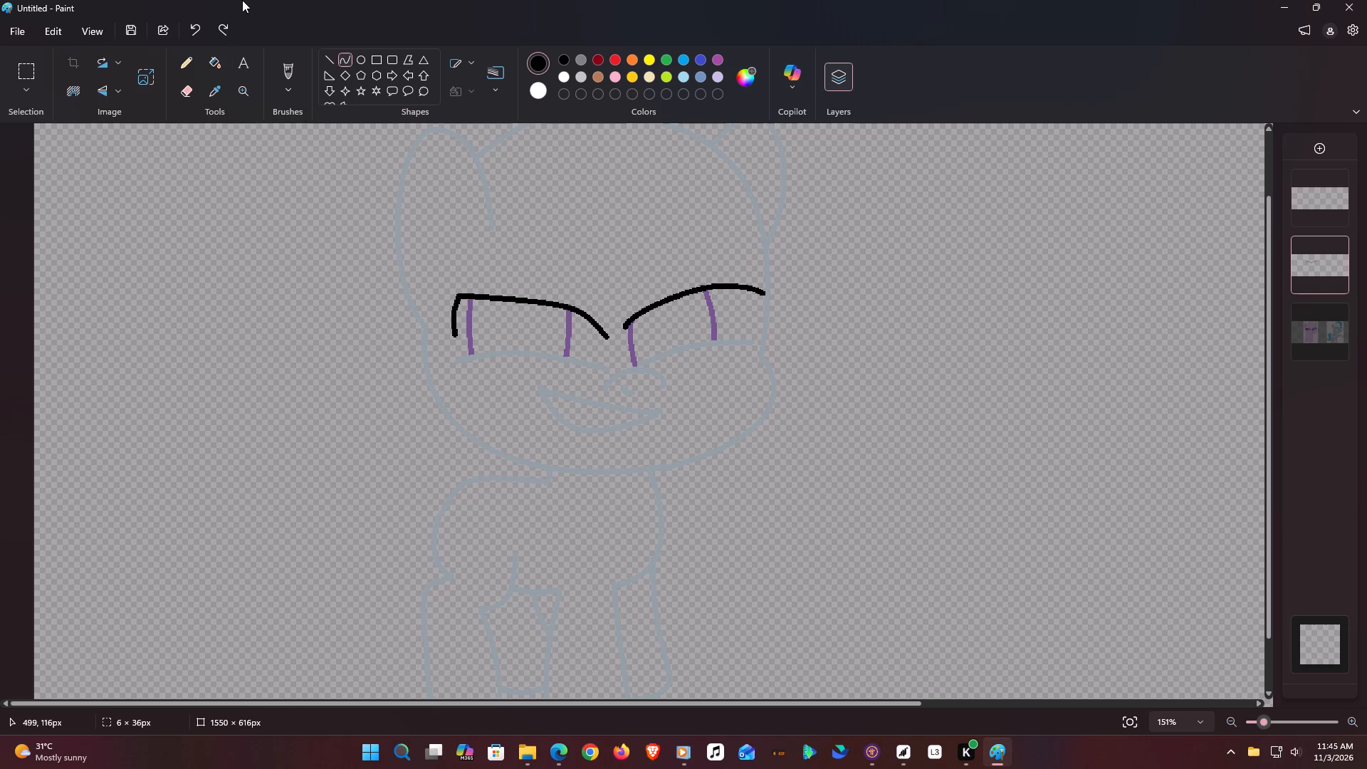
click(339, 63)
click(339, 53)
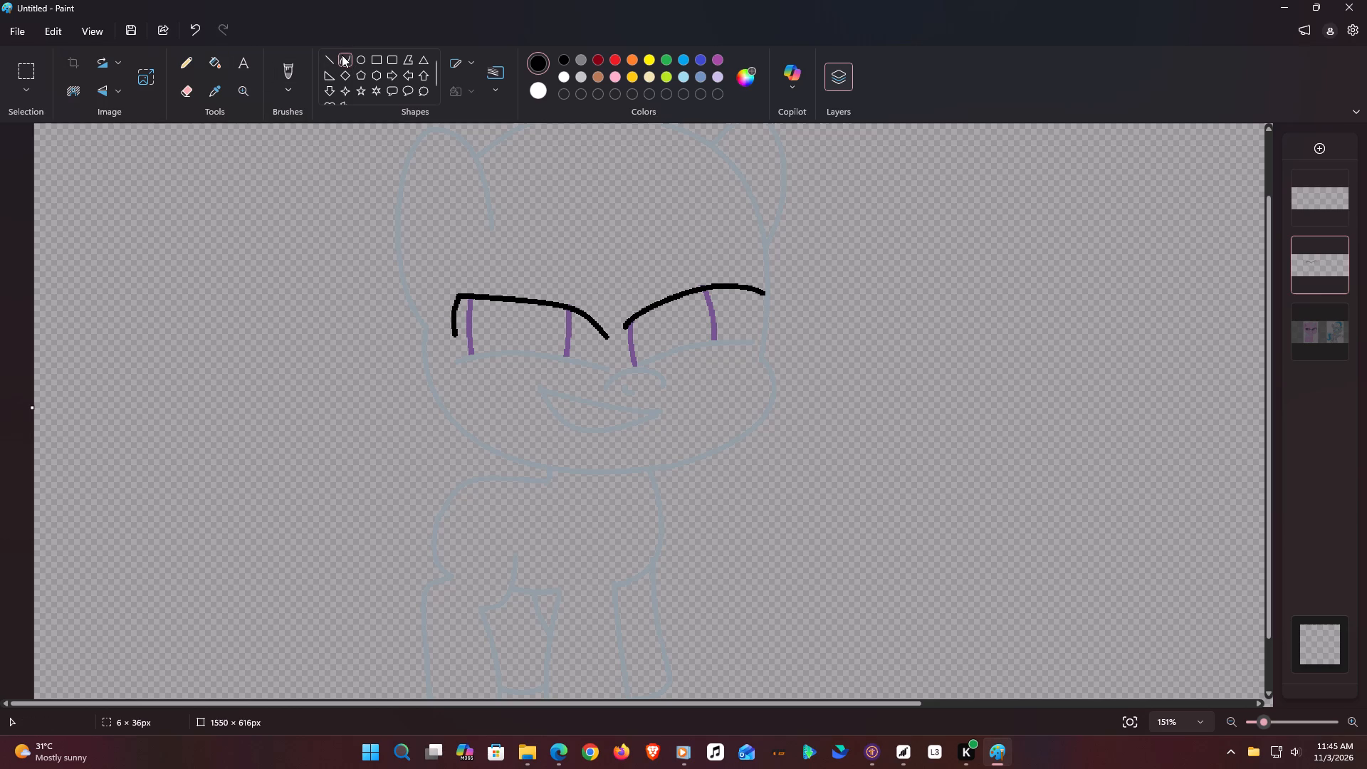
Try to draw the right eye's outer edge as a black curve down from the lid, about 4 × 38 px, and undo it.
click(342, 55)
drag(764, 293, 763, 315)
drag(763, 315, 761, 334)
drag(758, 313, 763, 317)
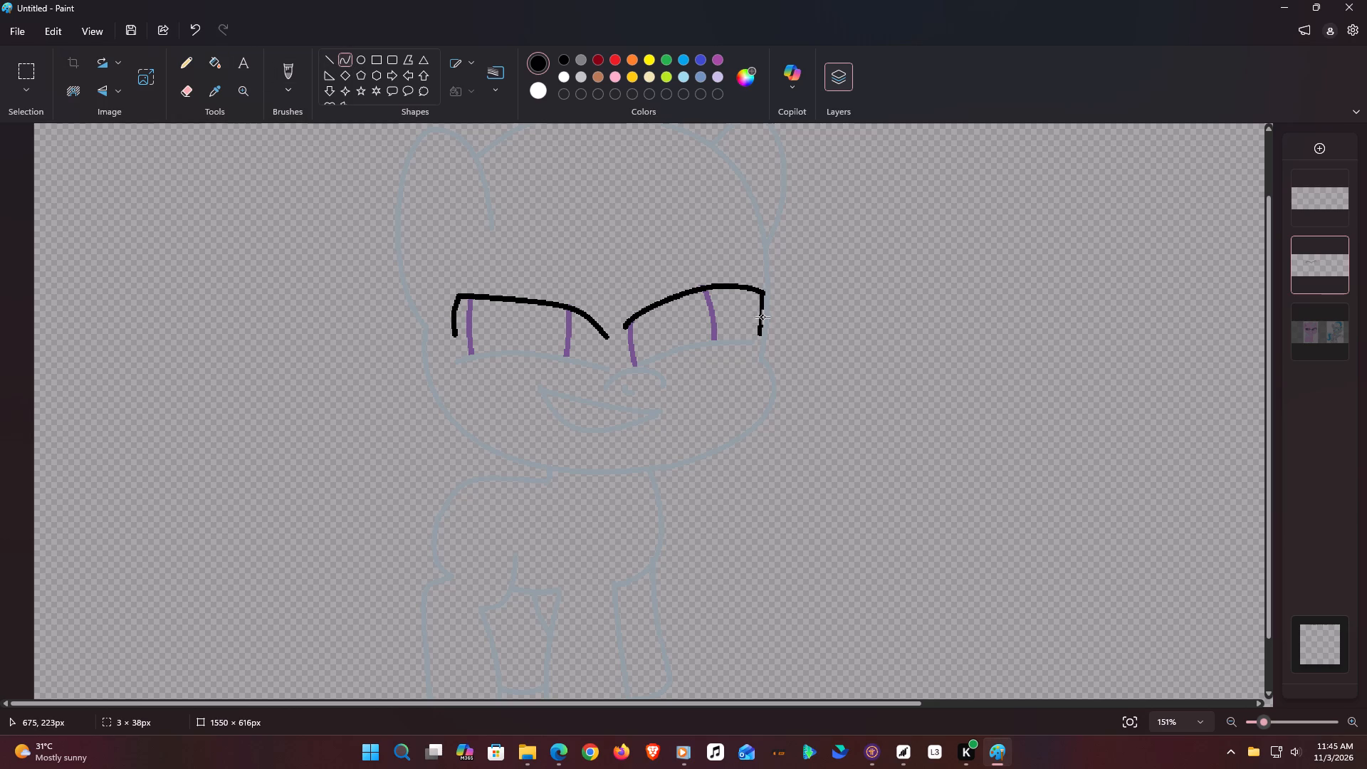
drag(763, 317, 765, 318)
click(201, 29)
Merge the top layer down into the layer with the black eye lines.
right_click(1314, 197)
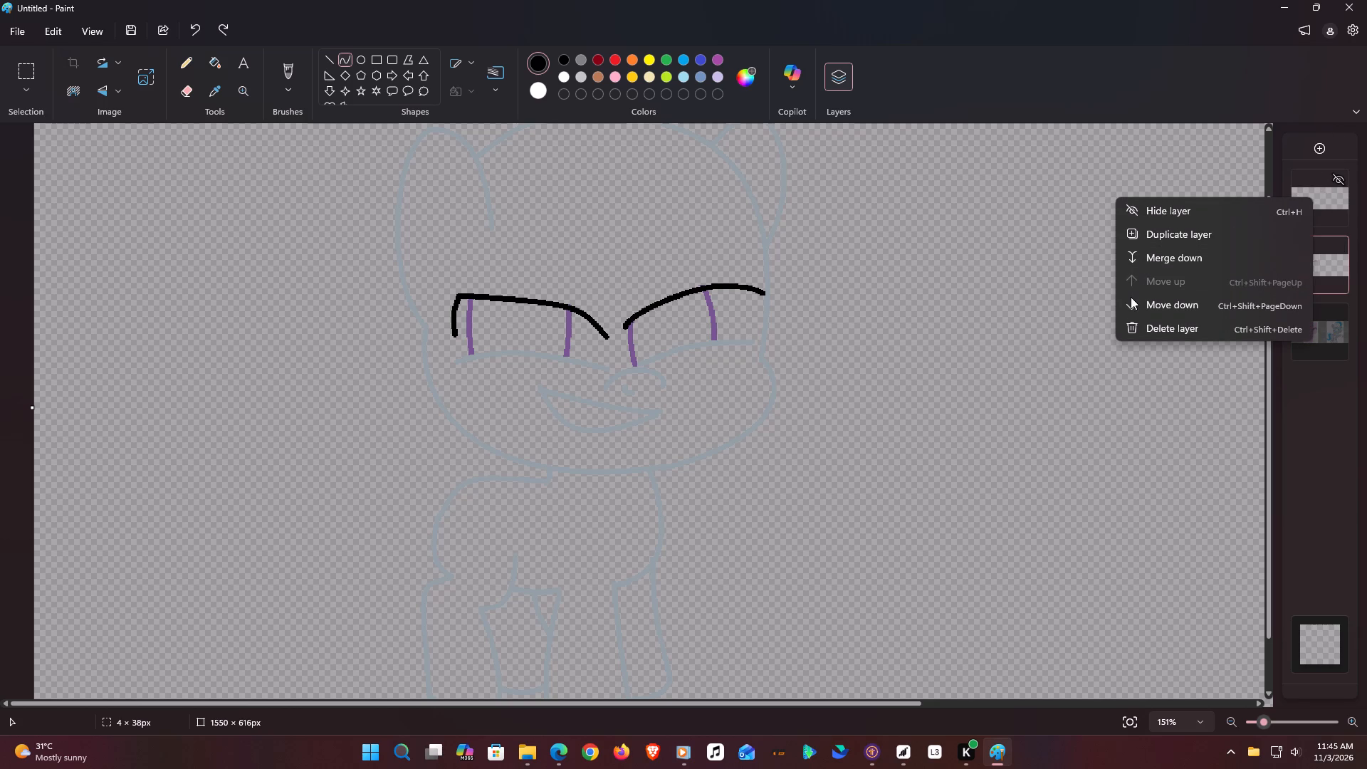
click(1155, 261)
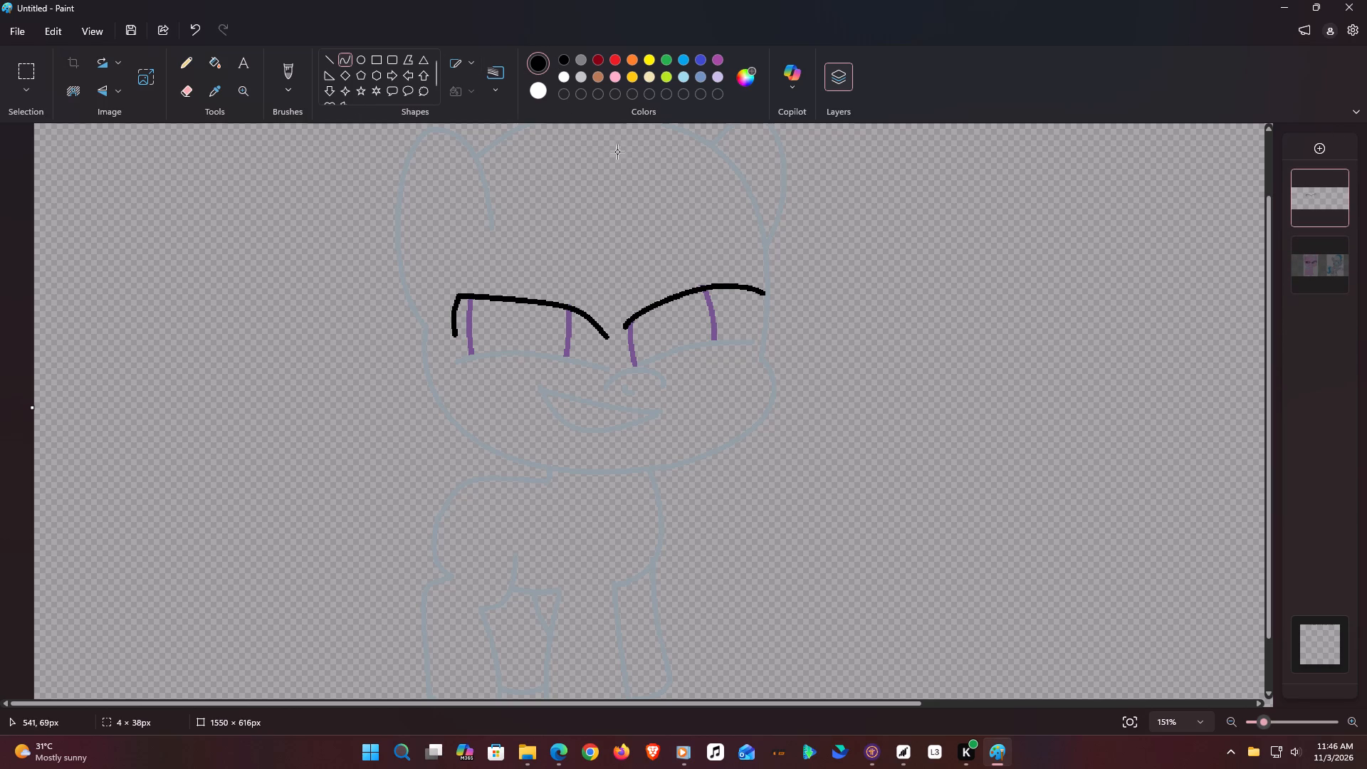
Make white the active colour and add a new layer directly below the eye-lines layer.
click(532, 89)
click(1315, 143)
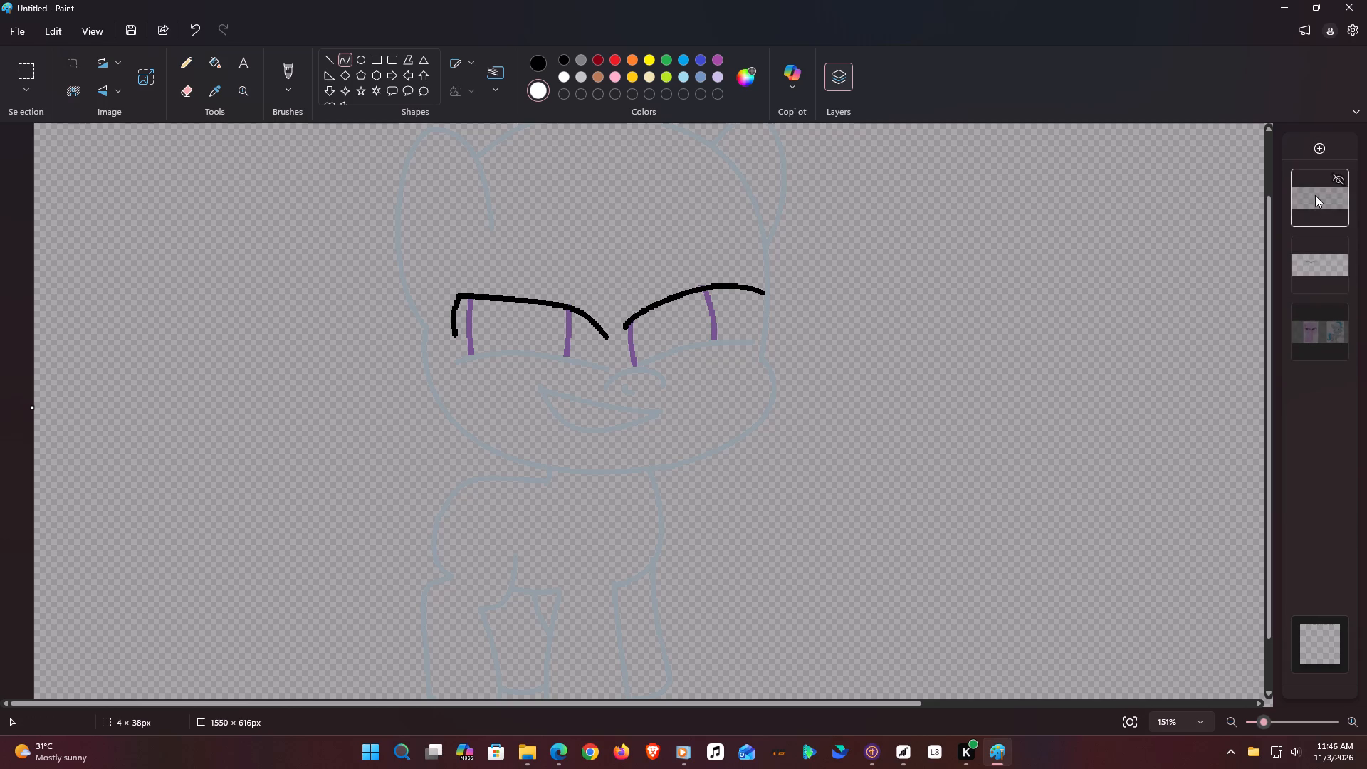
drag(1315, 195, 1314, 288)
Paint white across both eyes beneath the black lids with the Pencil at a much larger size.
click(360, 55)
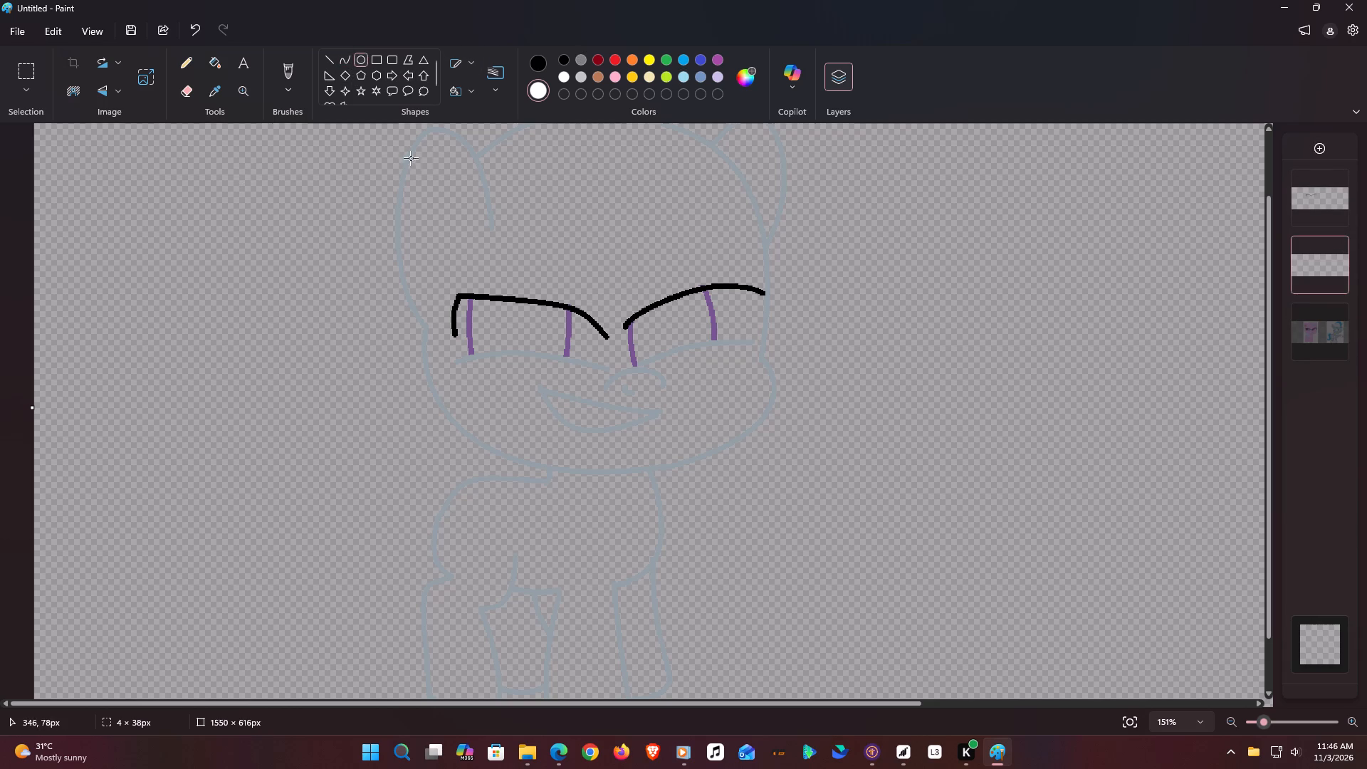
click(190, 56)
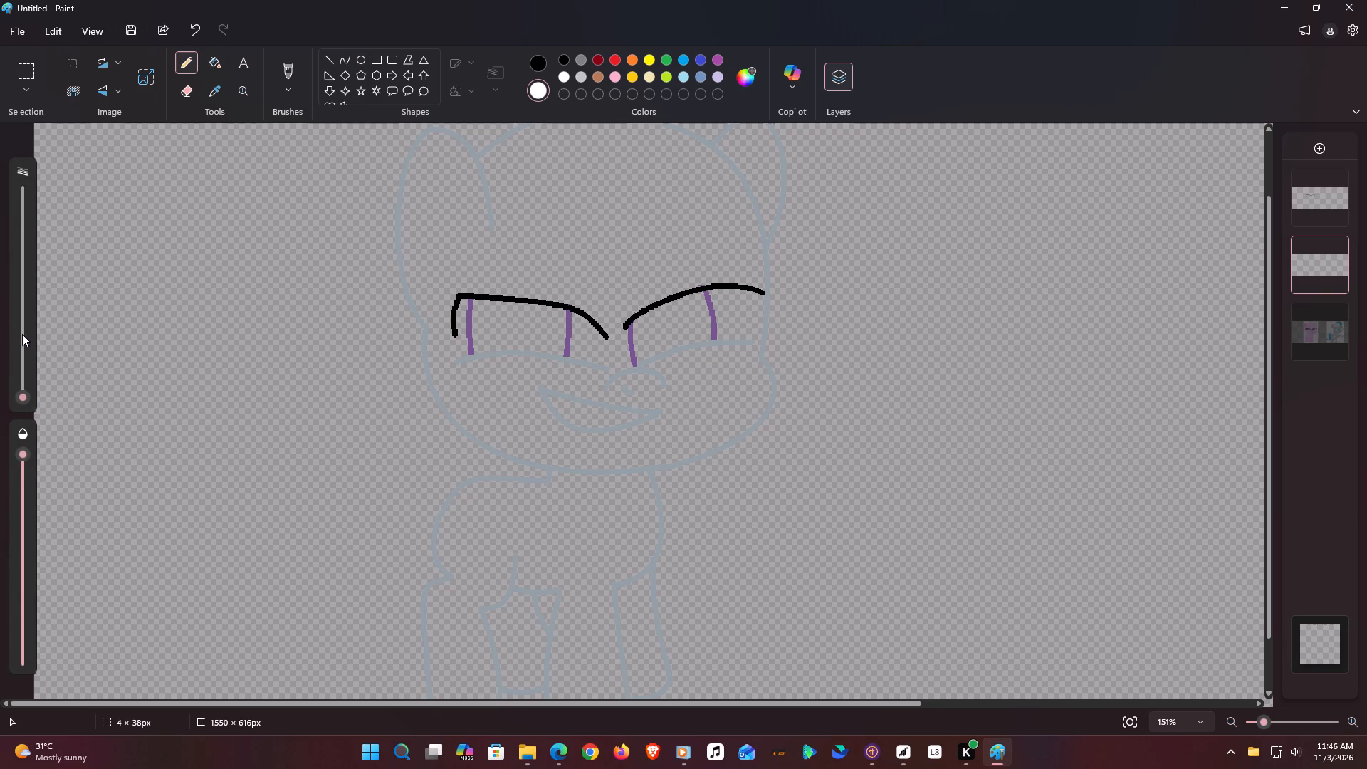
drag(15, 349, 18, 342)
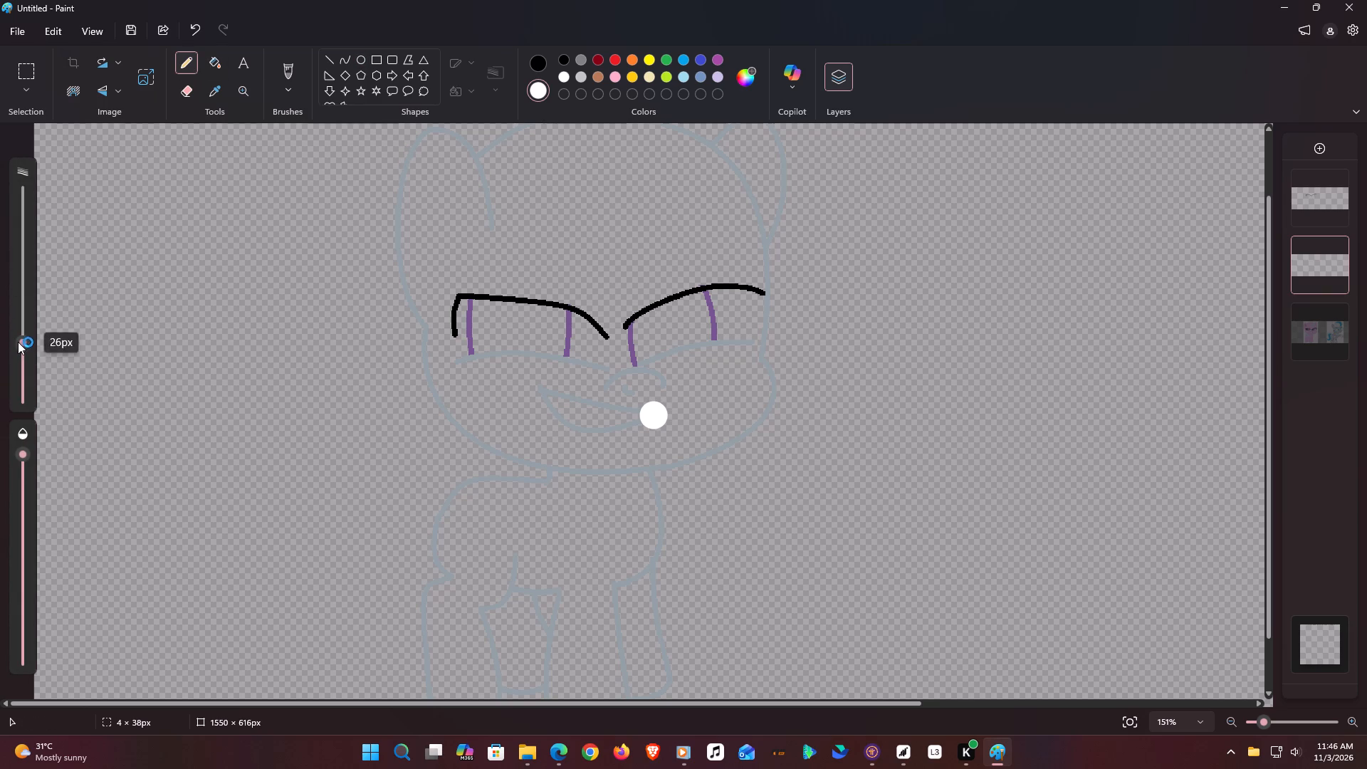
drag(21, 335, 28, 283)
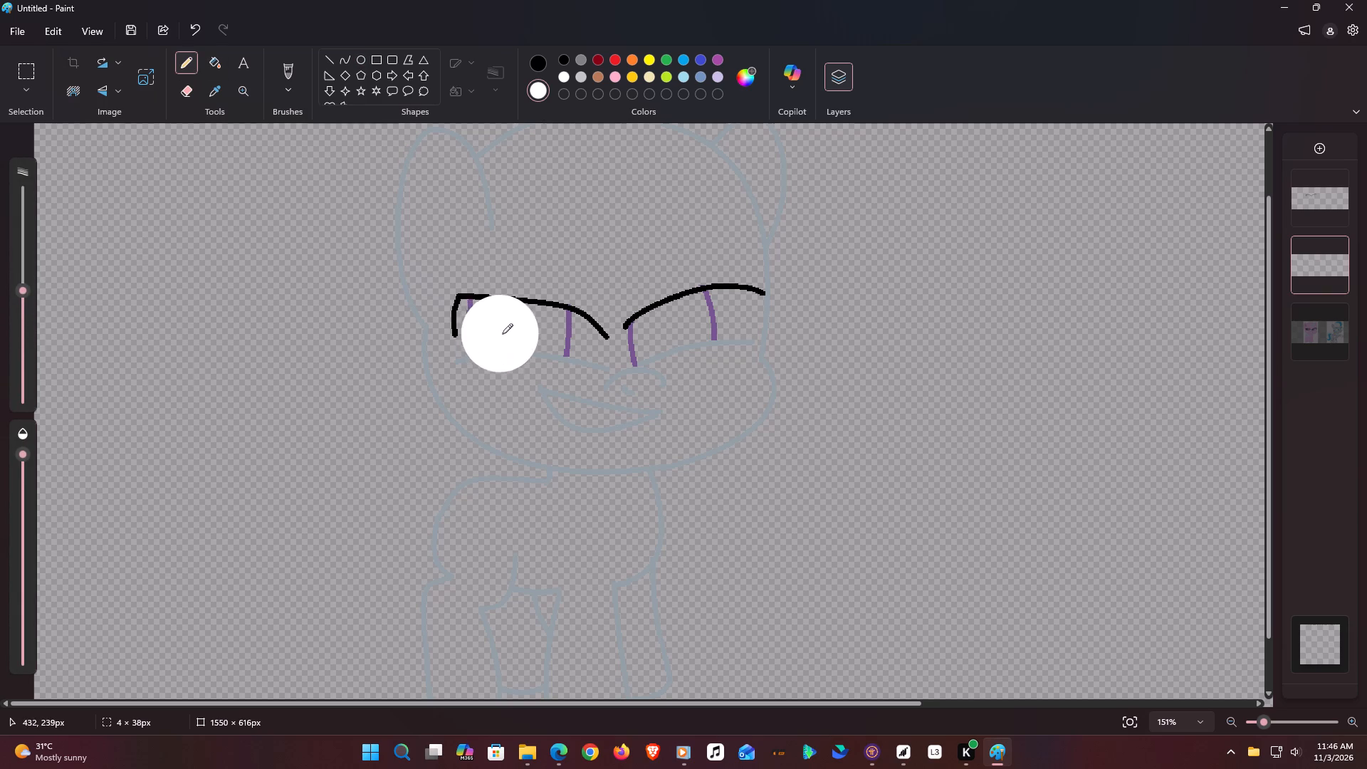
drag(493, 323, 577, 329)
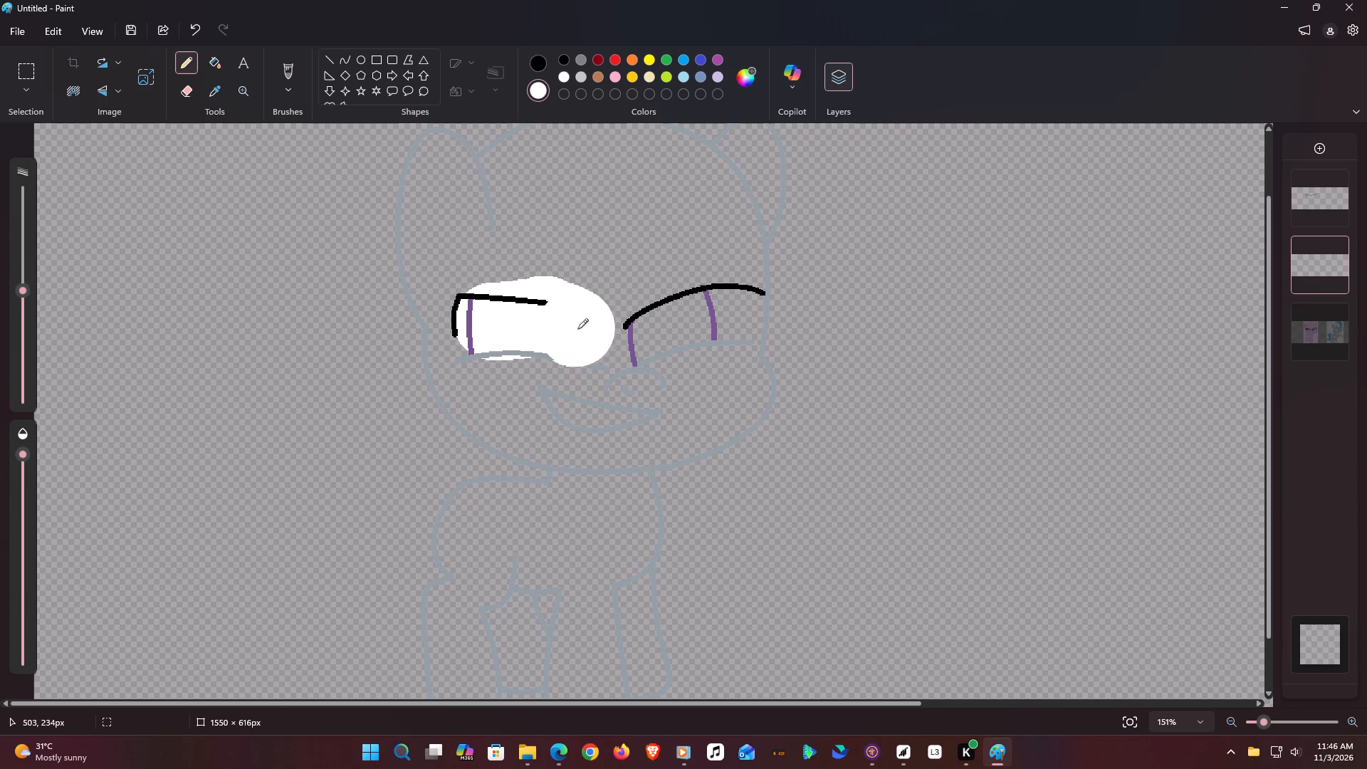
drag(577, 329, 583, 331)
drag(648, 339, 733, 310)
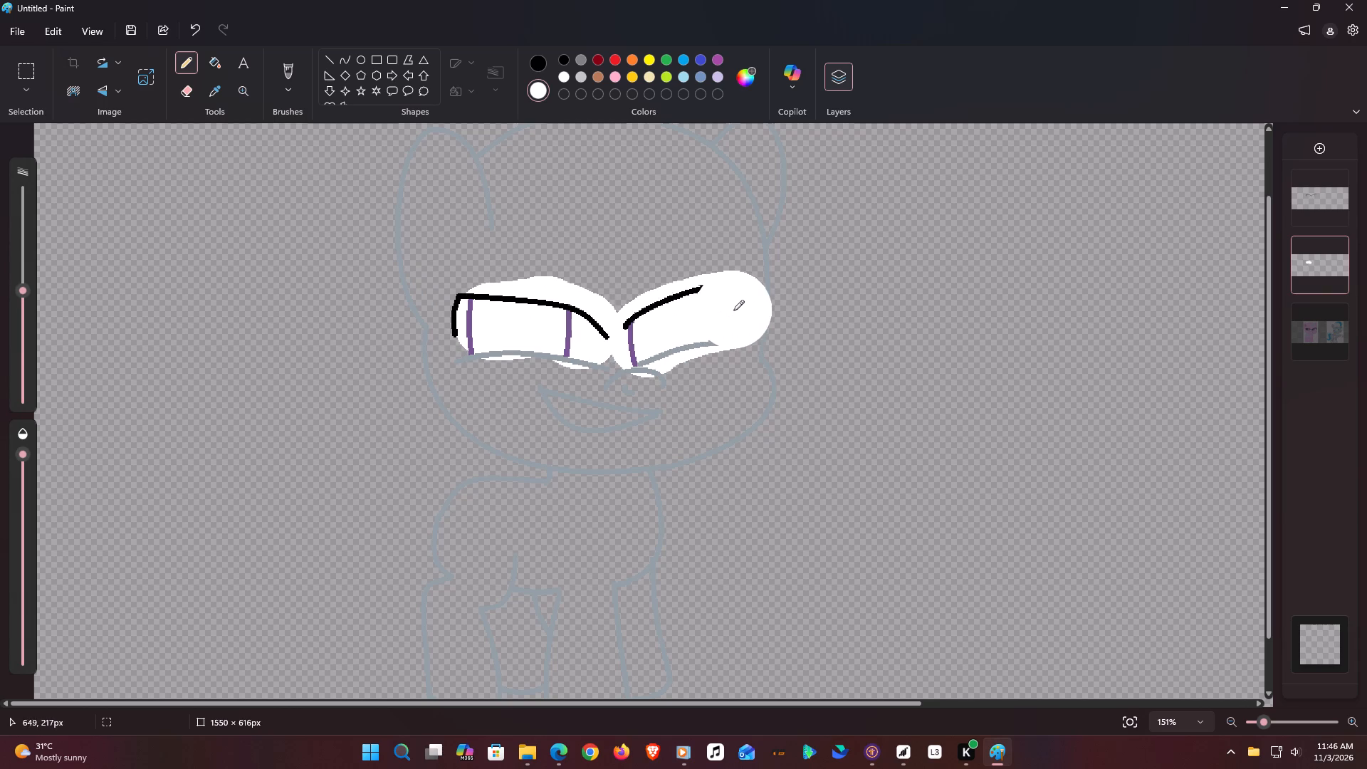
drag(733, 310, 739, 310)
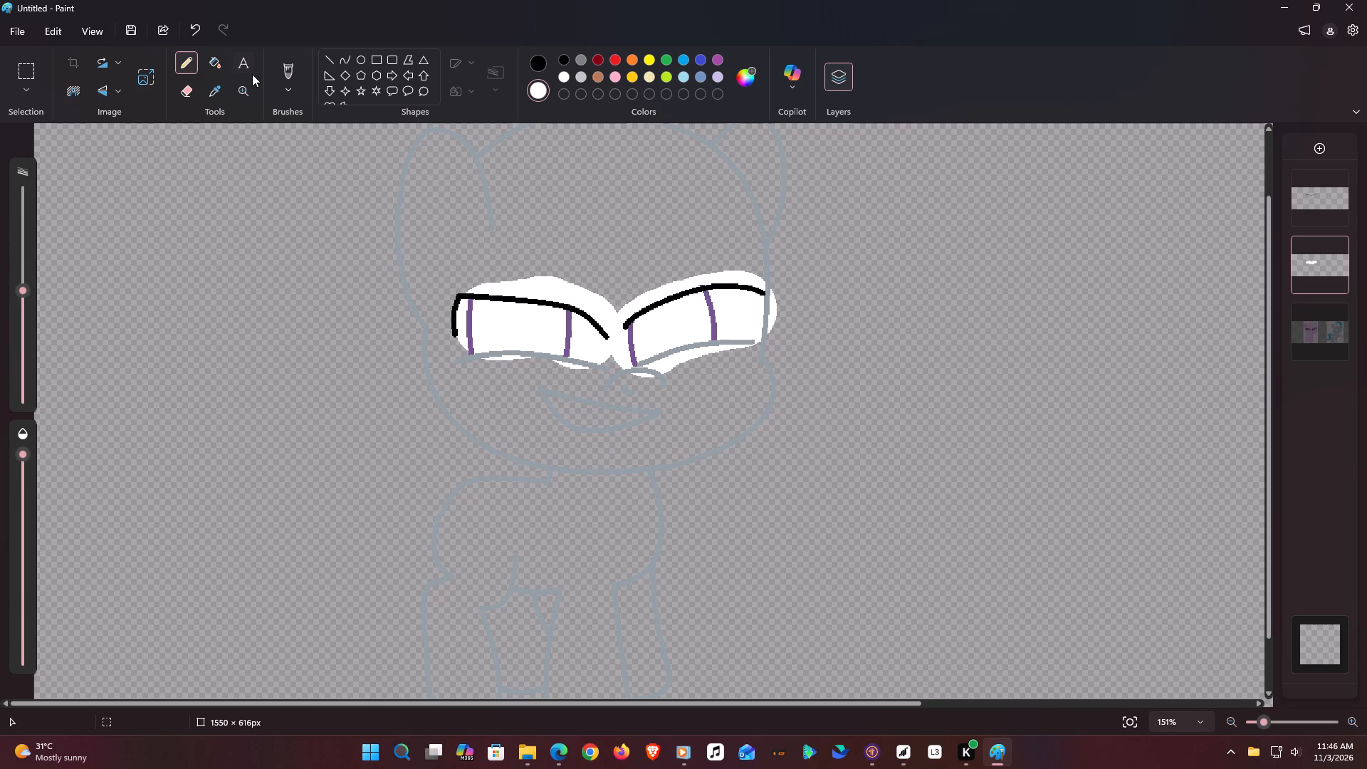
Erase the white that extends above the left eye's black upper lid line, from outer edge to inner corner.
click(189, 92)
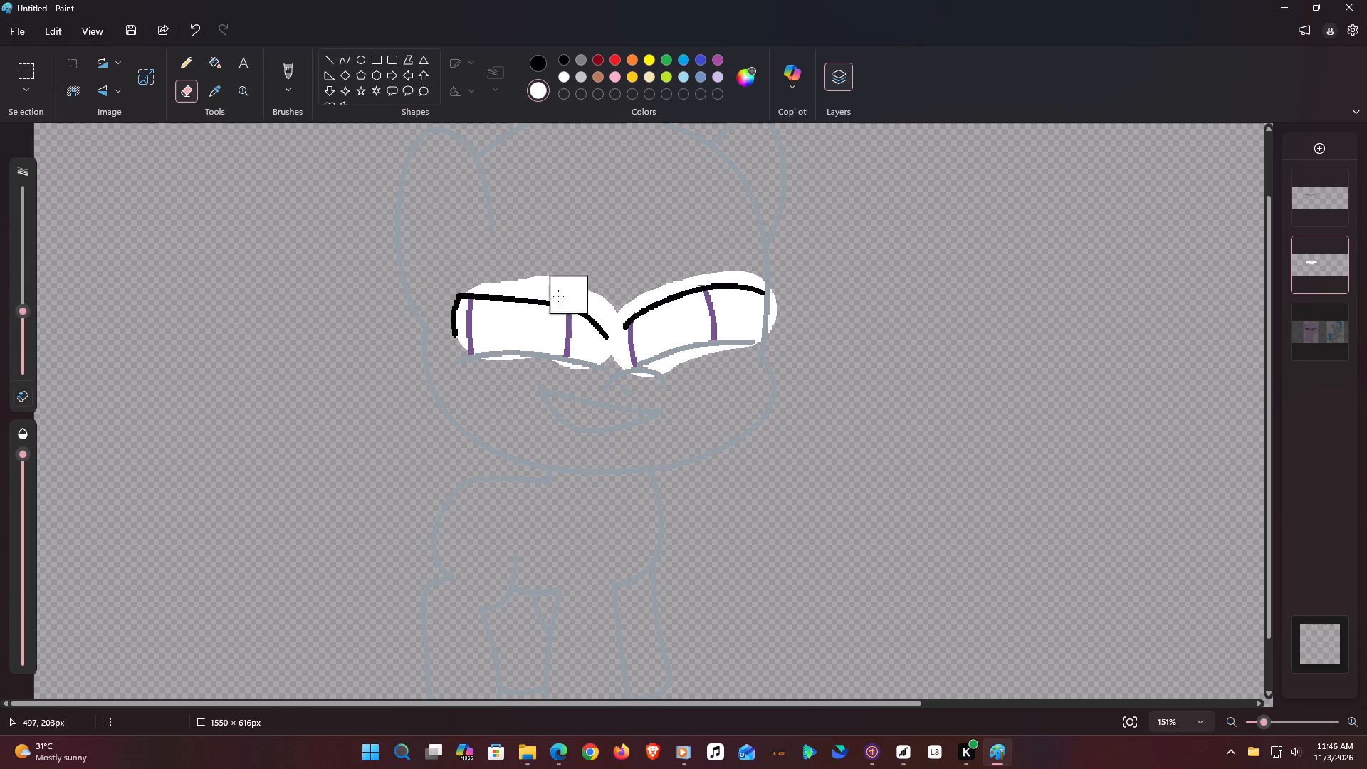
click(481, 276)
click(496, 276)
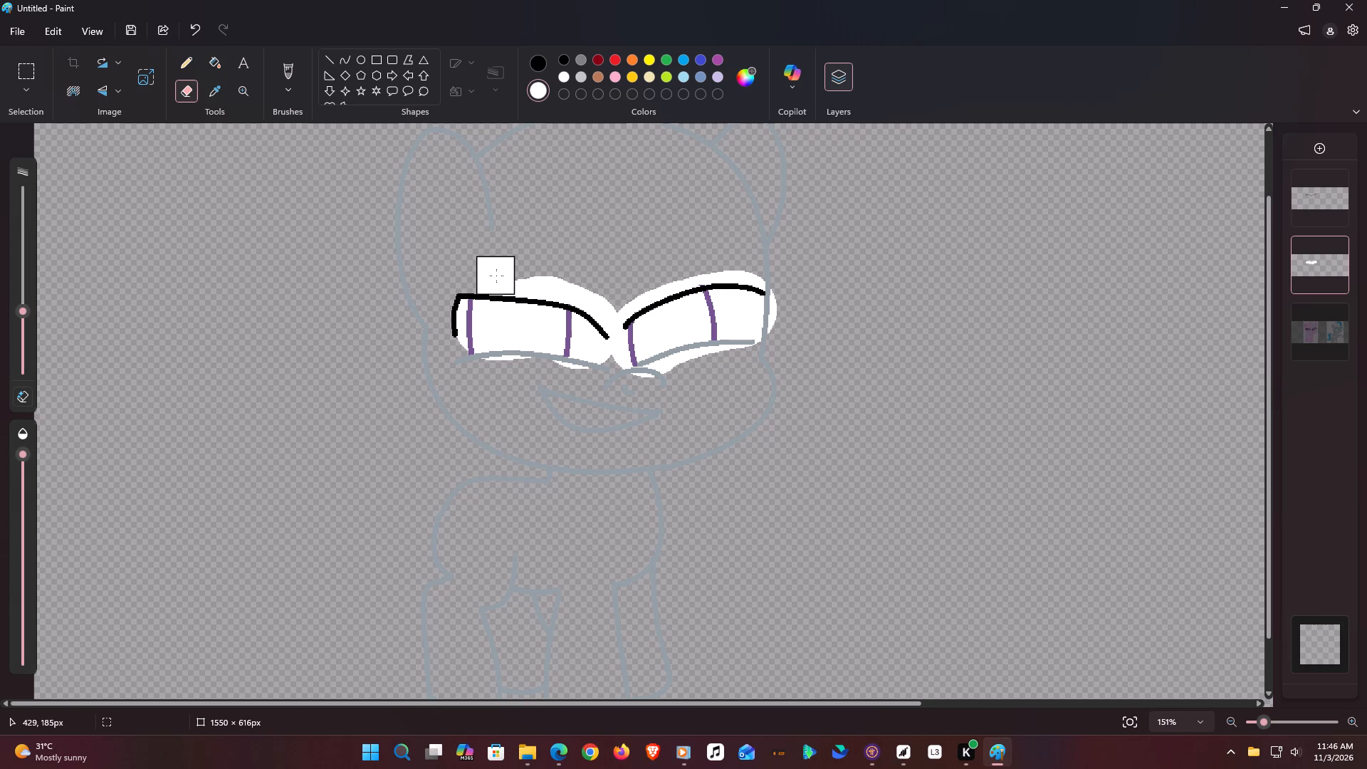
click(508, 280)
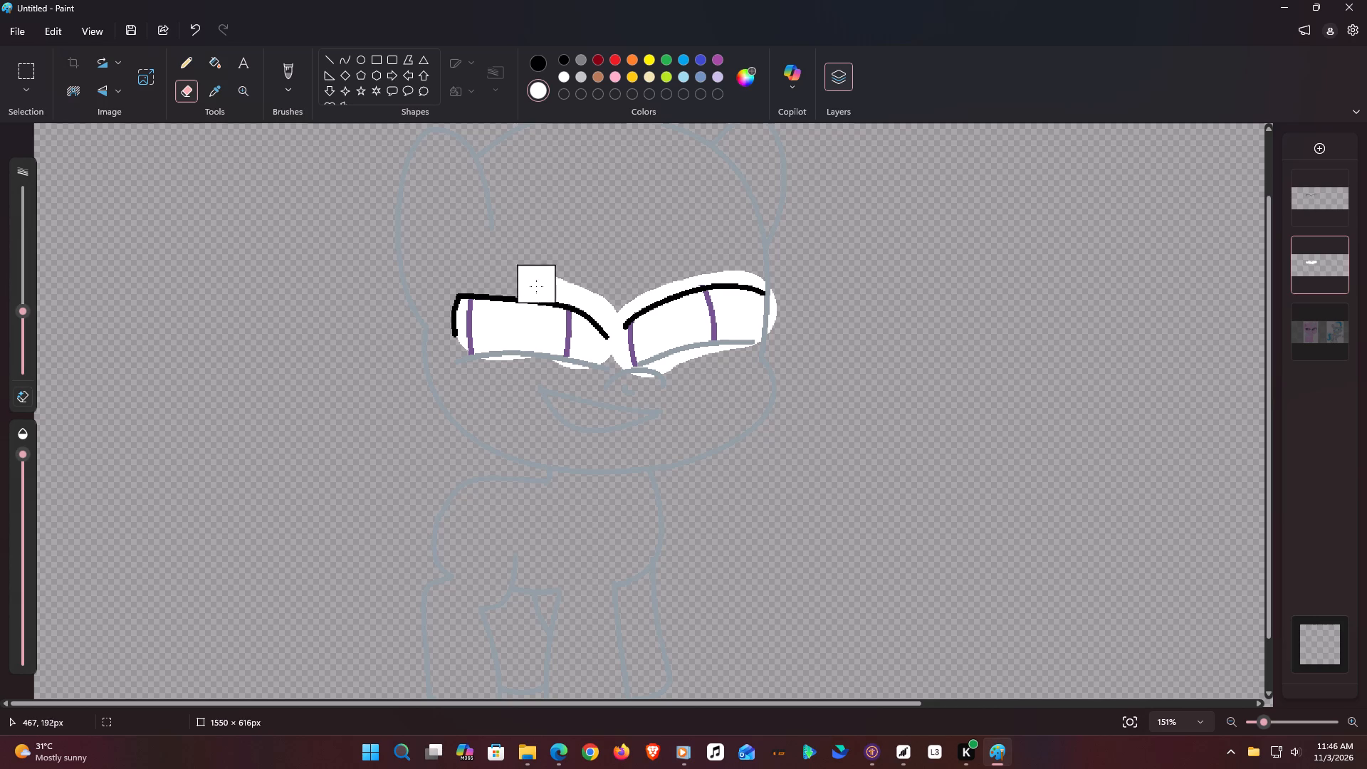
click(538, 282)
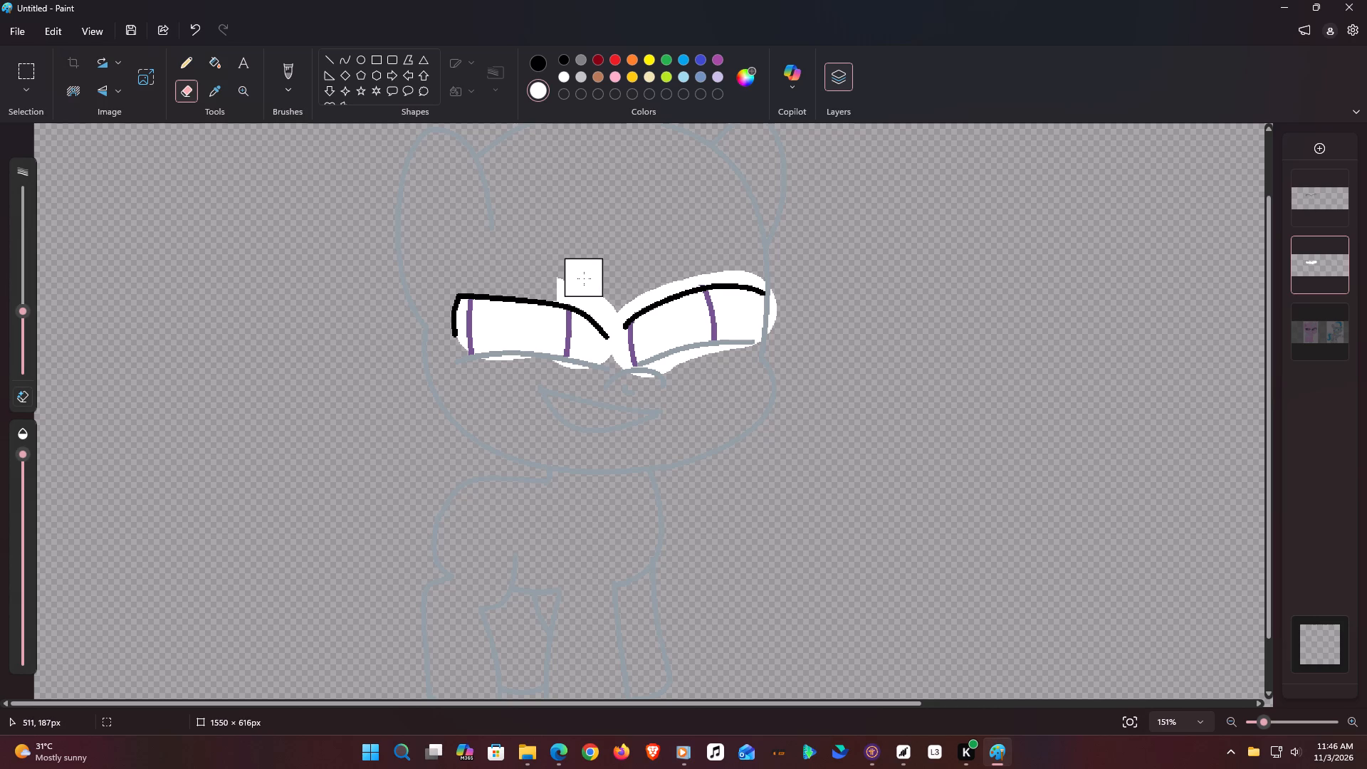
click(571, 286)
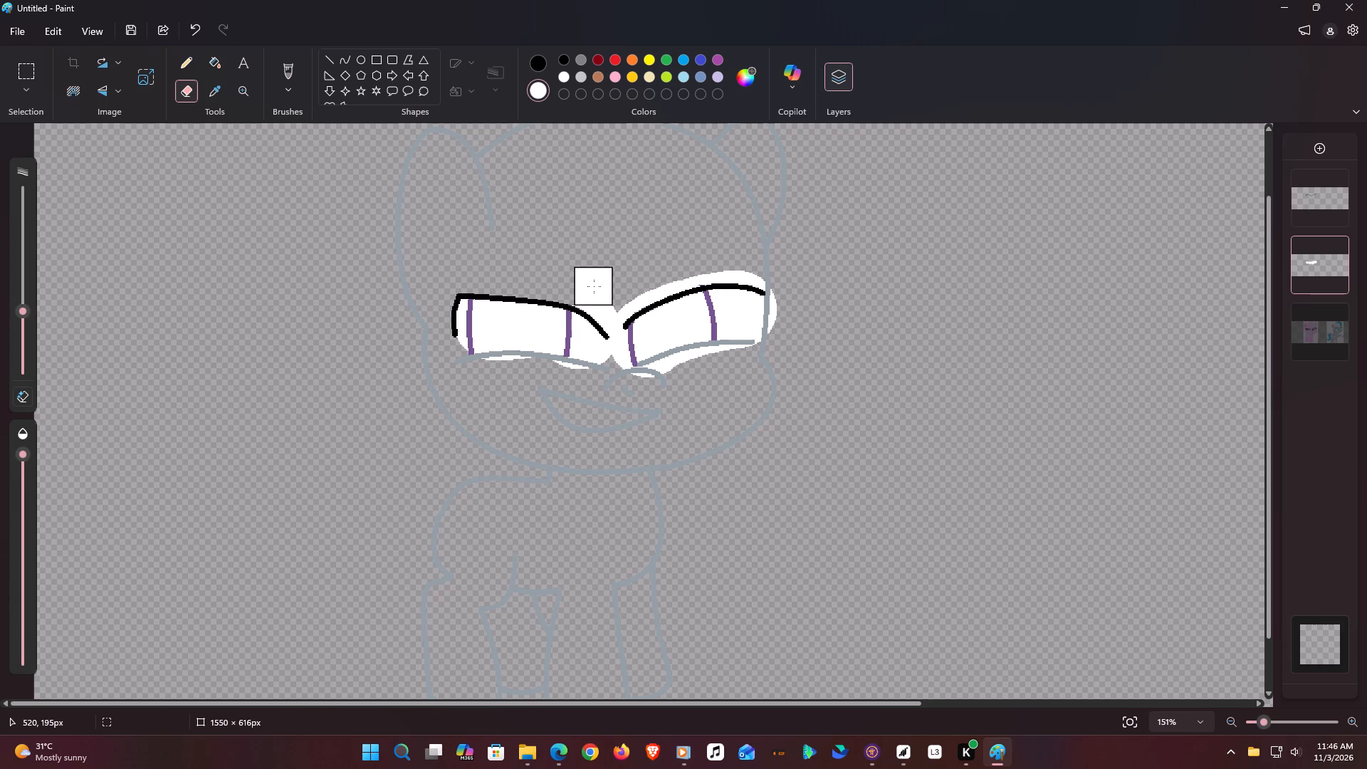
click(591, 290)
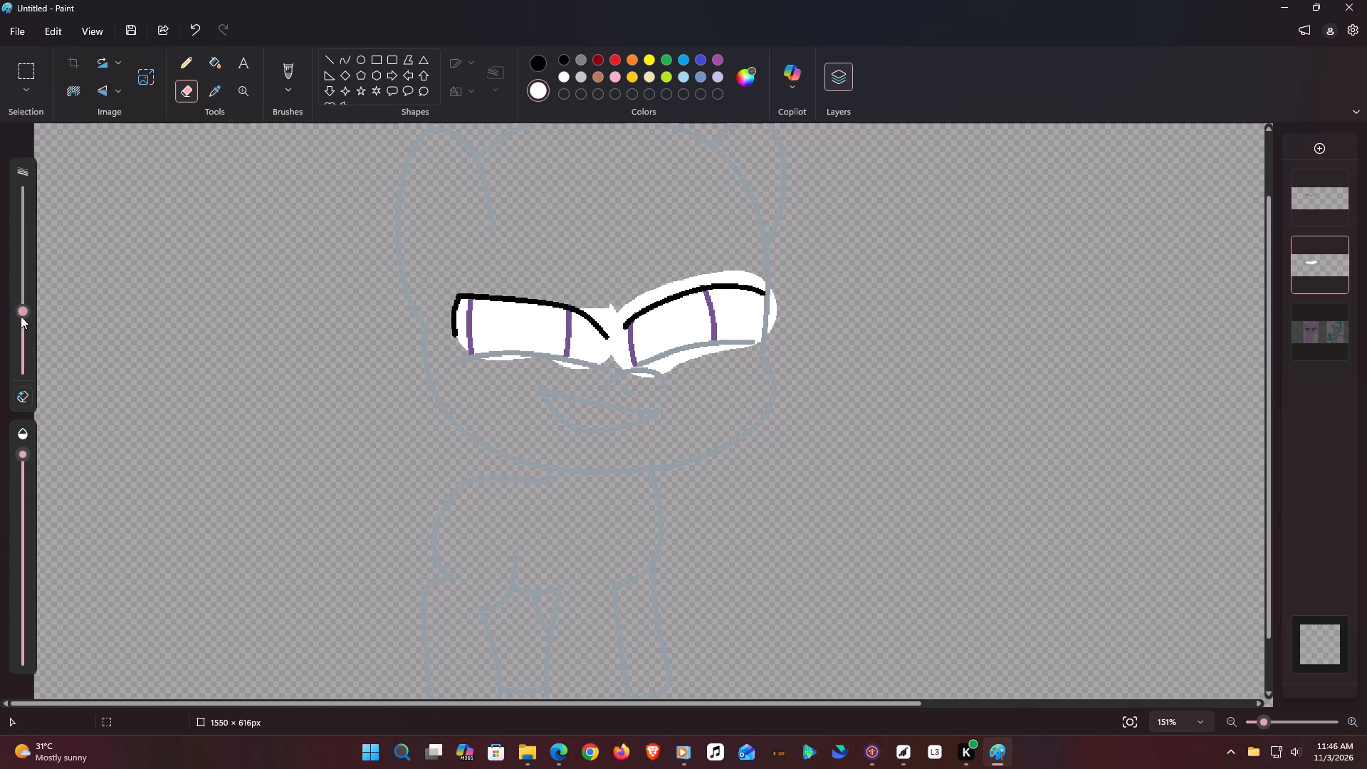
Reduce the eraser to about half its size, try erasing the white between the eyes, and undo that stroke.
drag(21, 316, 21, 338)
drag(587, 303, 607, 315)
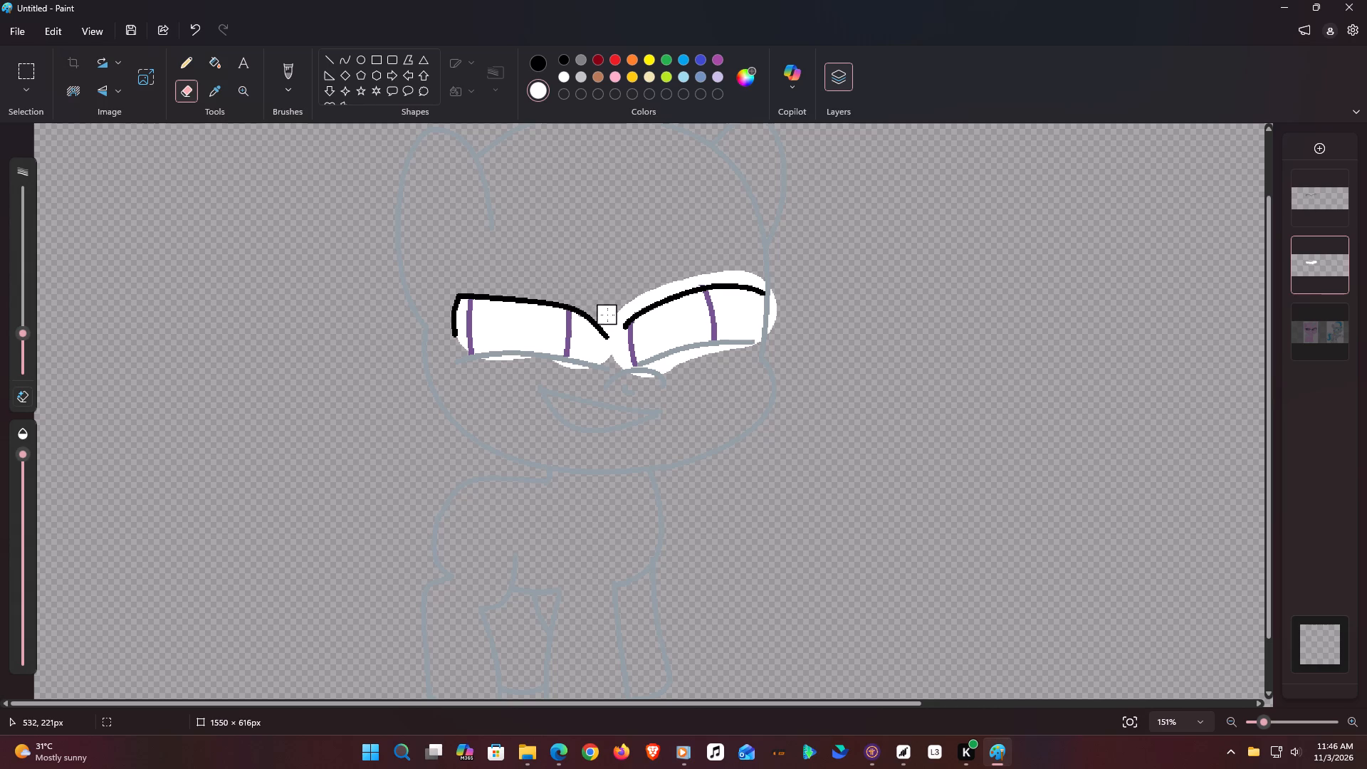
drag(607, 315, 612, 335)
drag(612, 335, 617, 352)
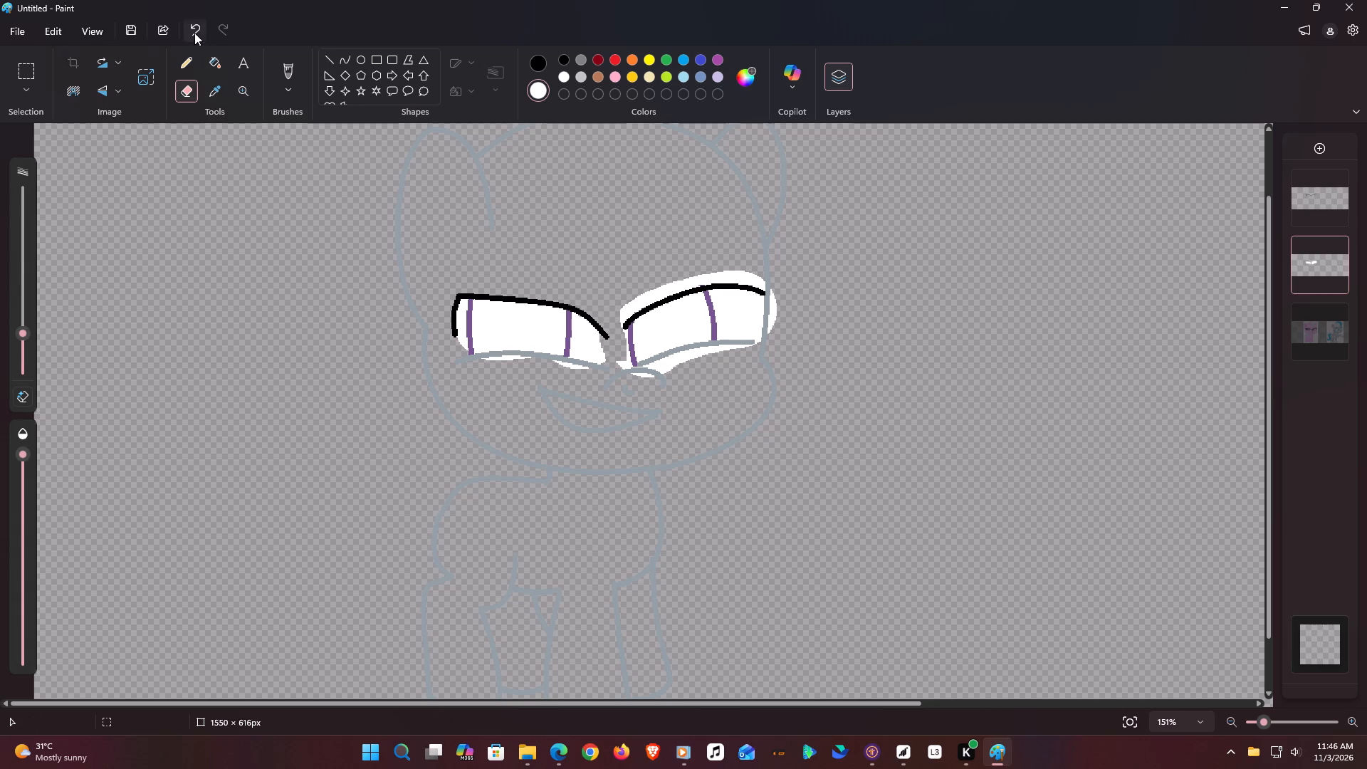
click(194, 33)
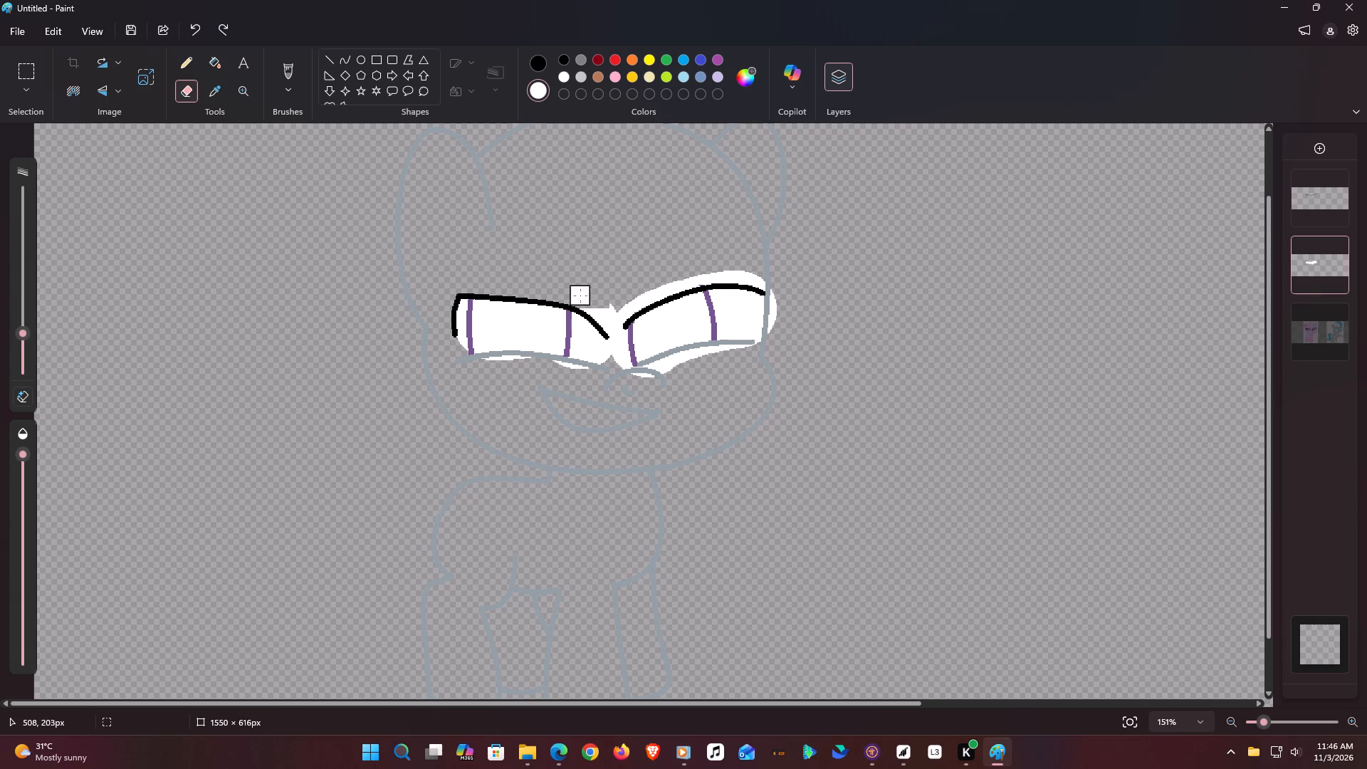
Dab white with the large Pencil over the left eye's lower inner area, down past the sketch line.
click(184, 65)
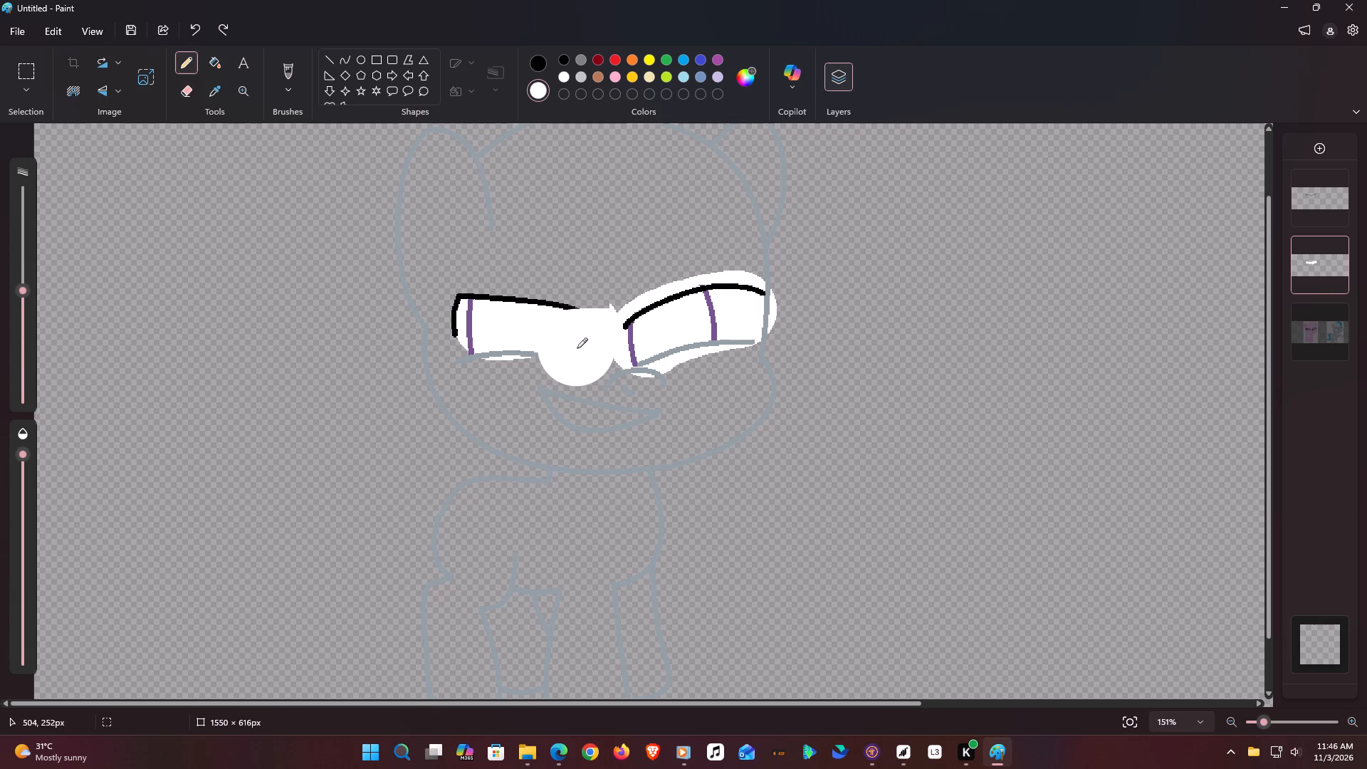
click(577, 348)
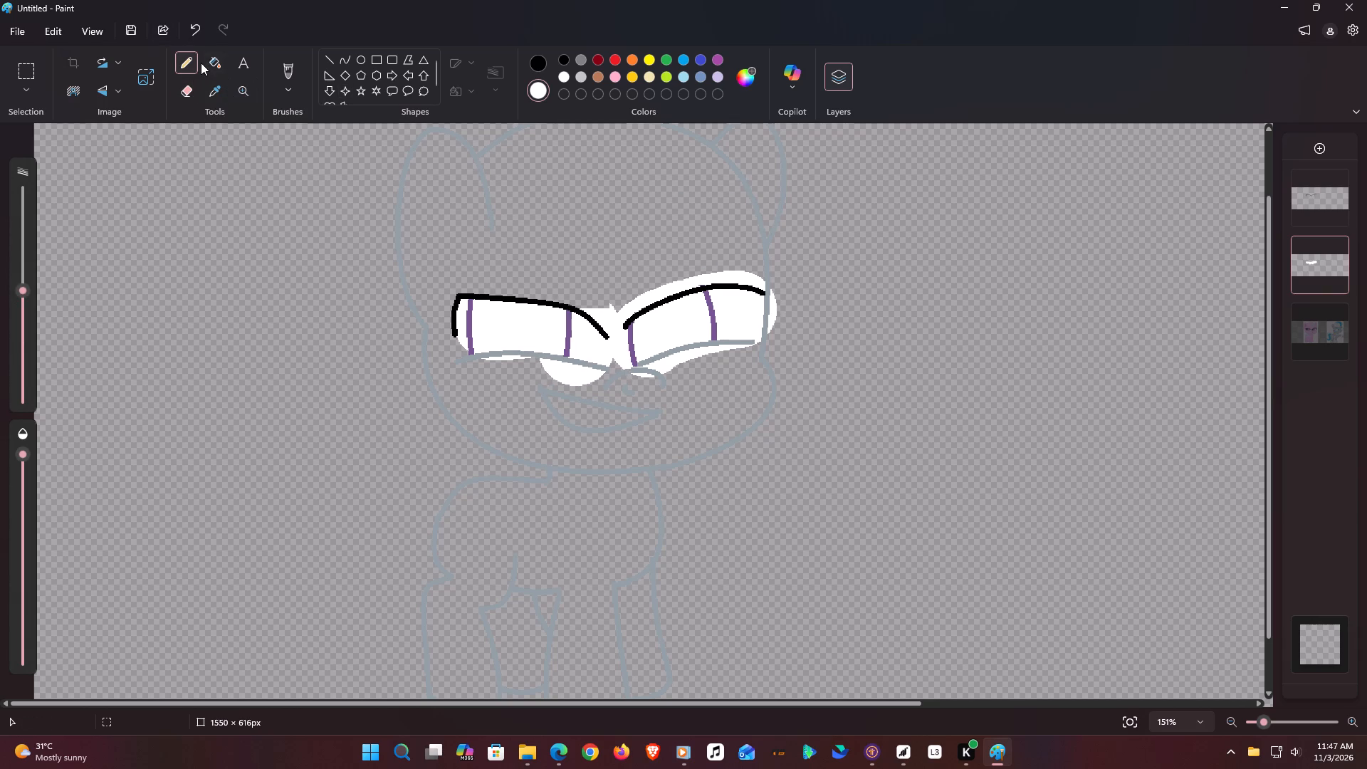
Erase the white overflow below the left eye's lower sketch line.
click(185, 82)
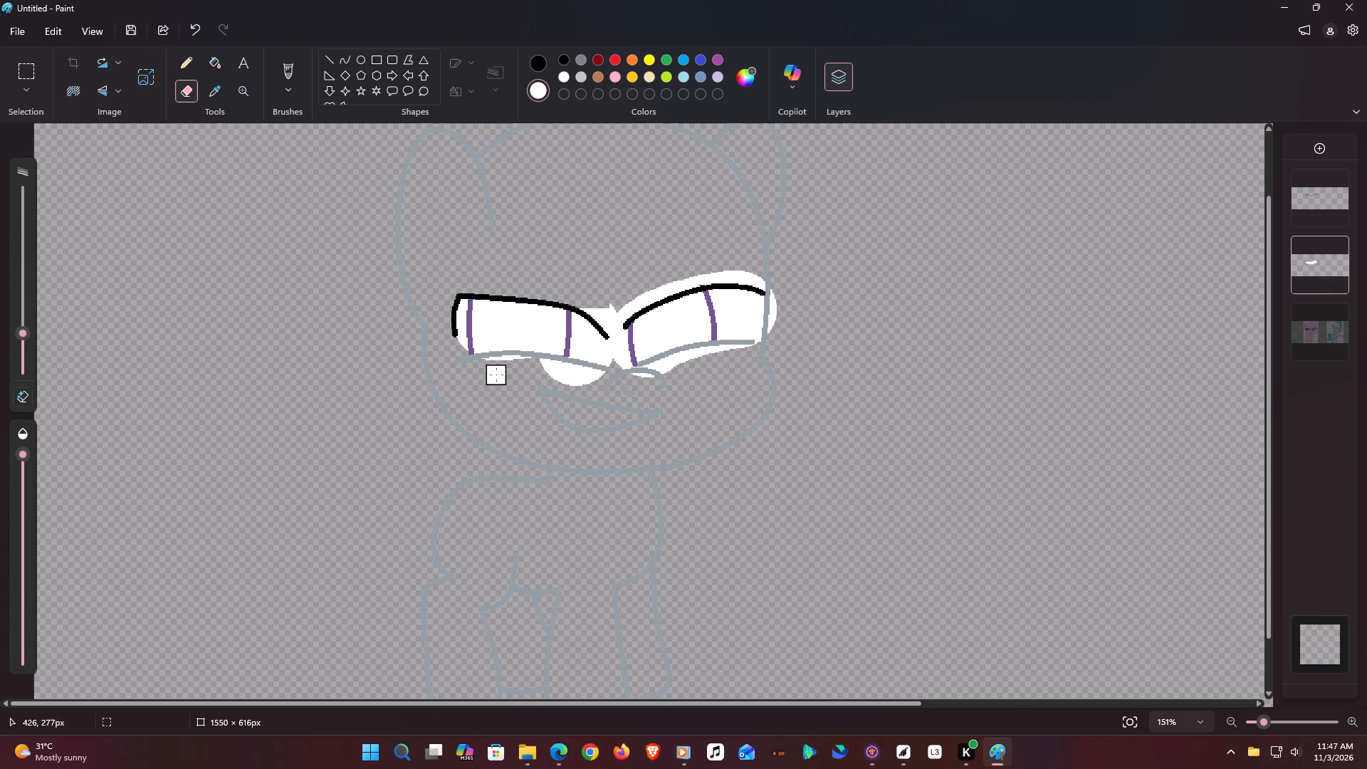
drag(491, 367, 530, 366)
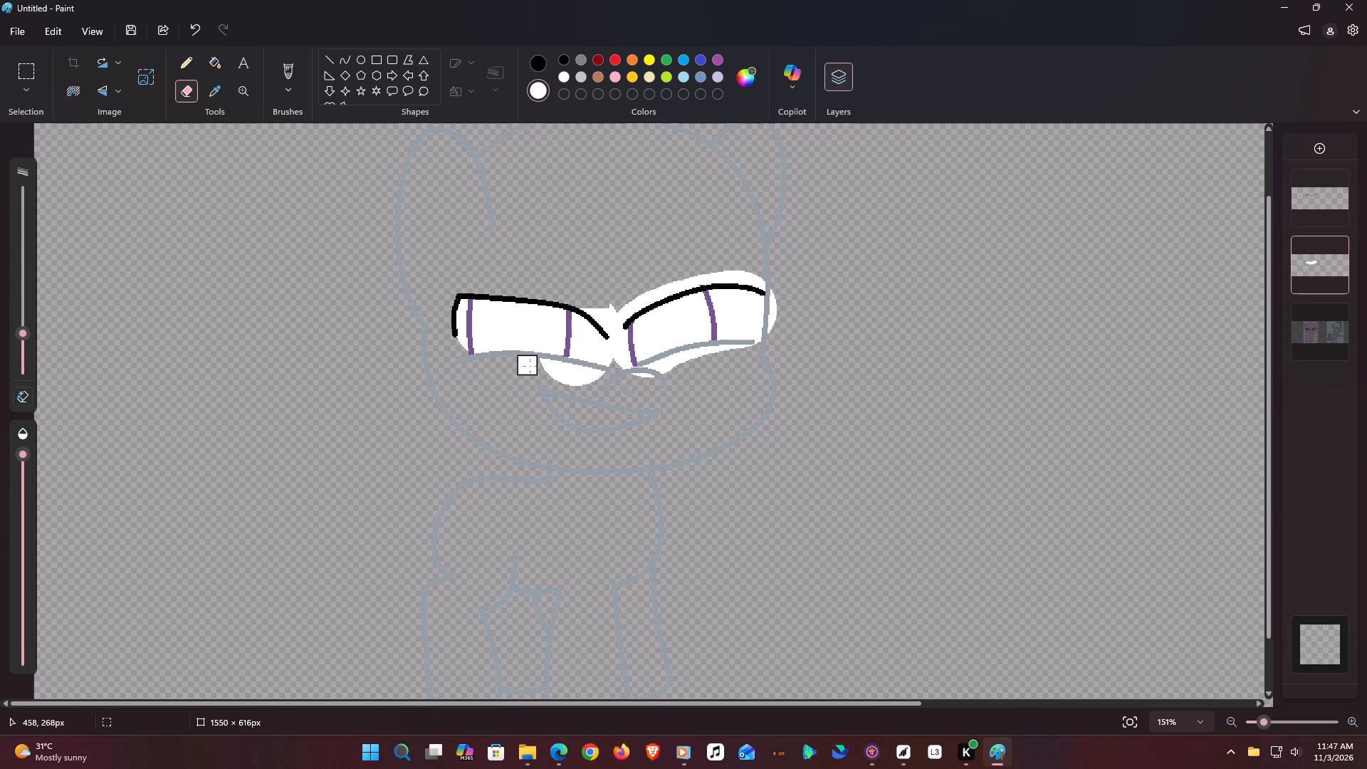
drag(530, 366, 597, 377)
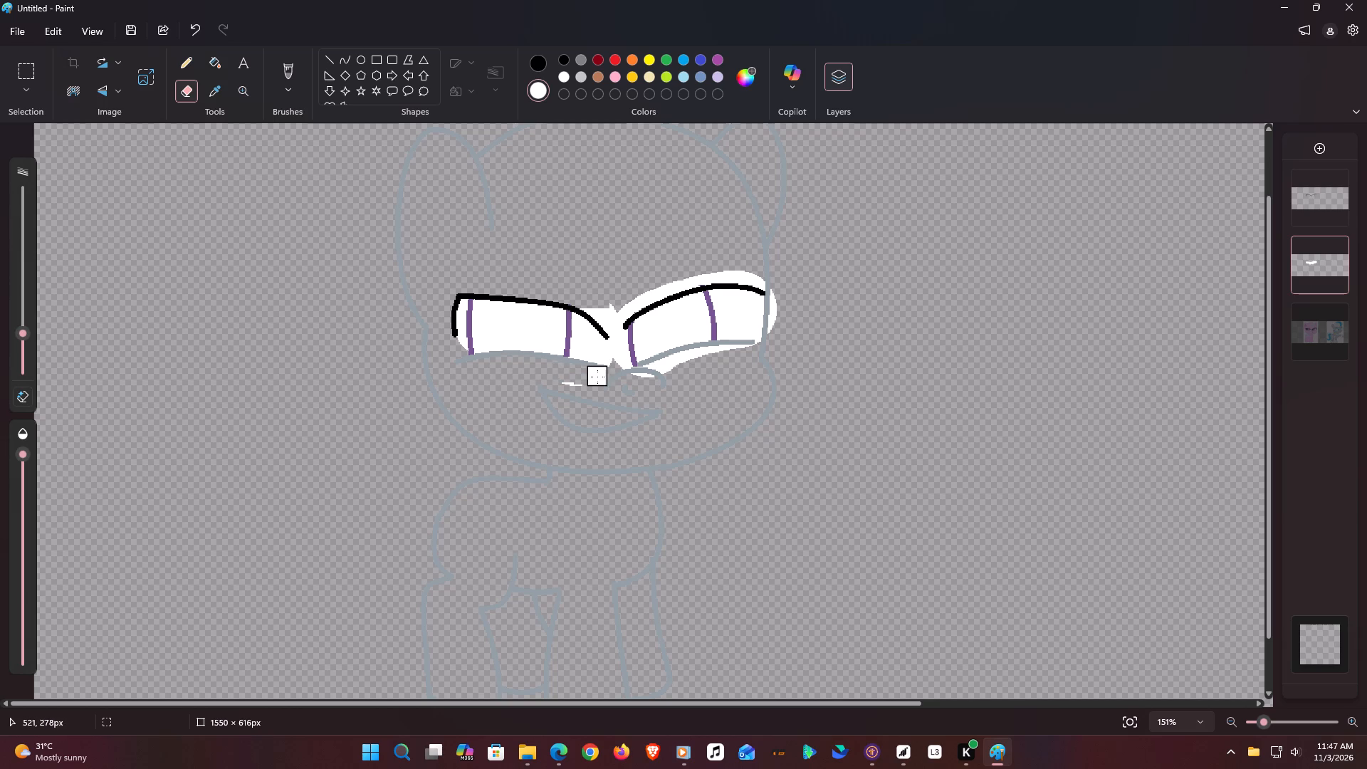
drag(597, 377, 560, 382)
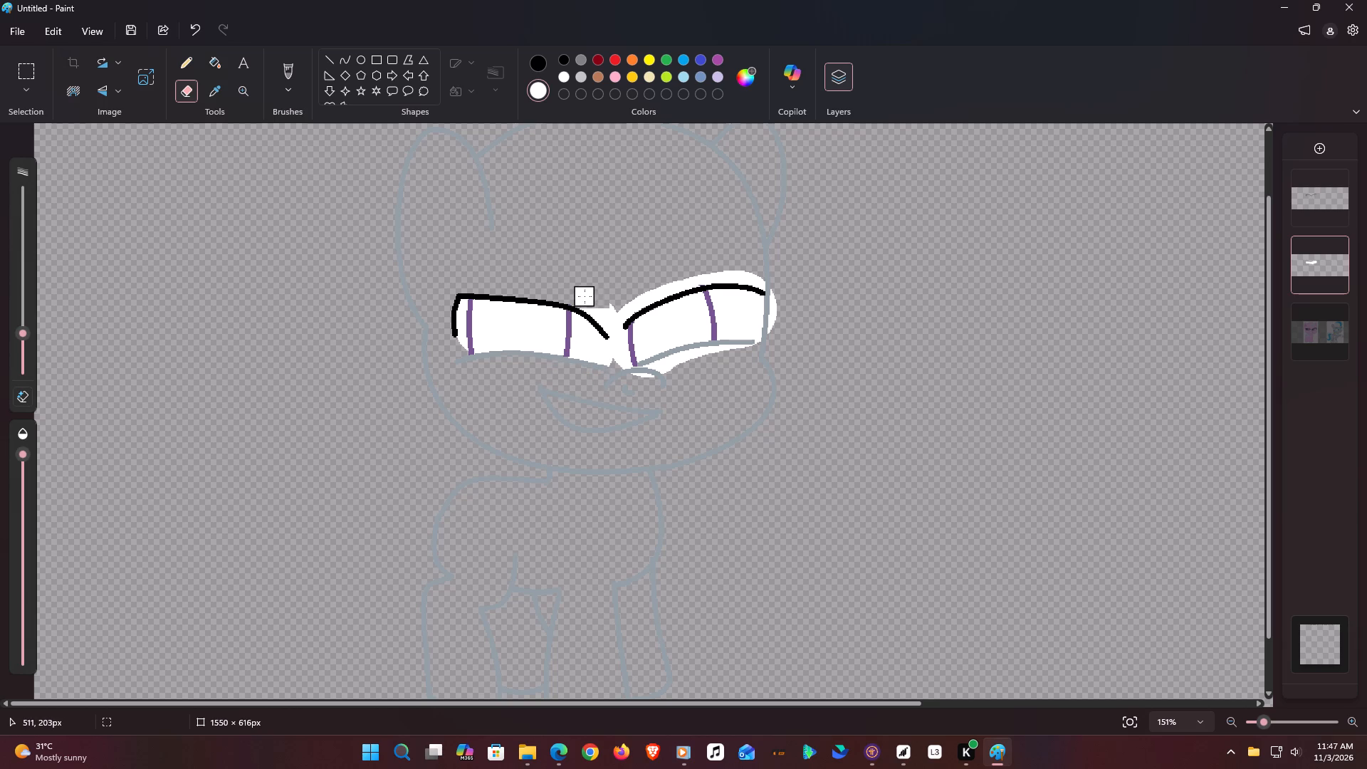
Erase the white between the eyes, following the inner end of the left lid down to separate the two eyes.
drag(583, 296, 617, 325)
drag(617, 325, 616, 330)
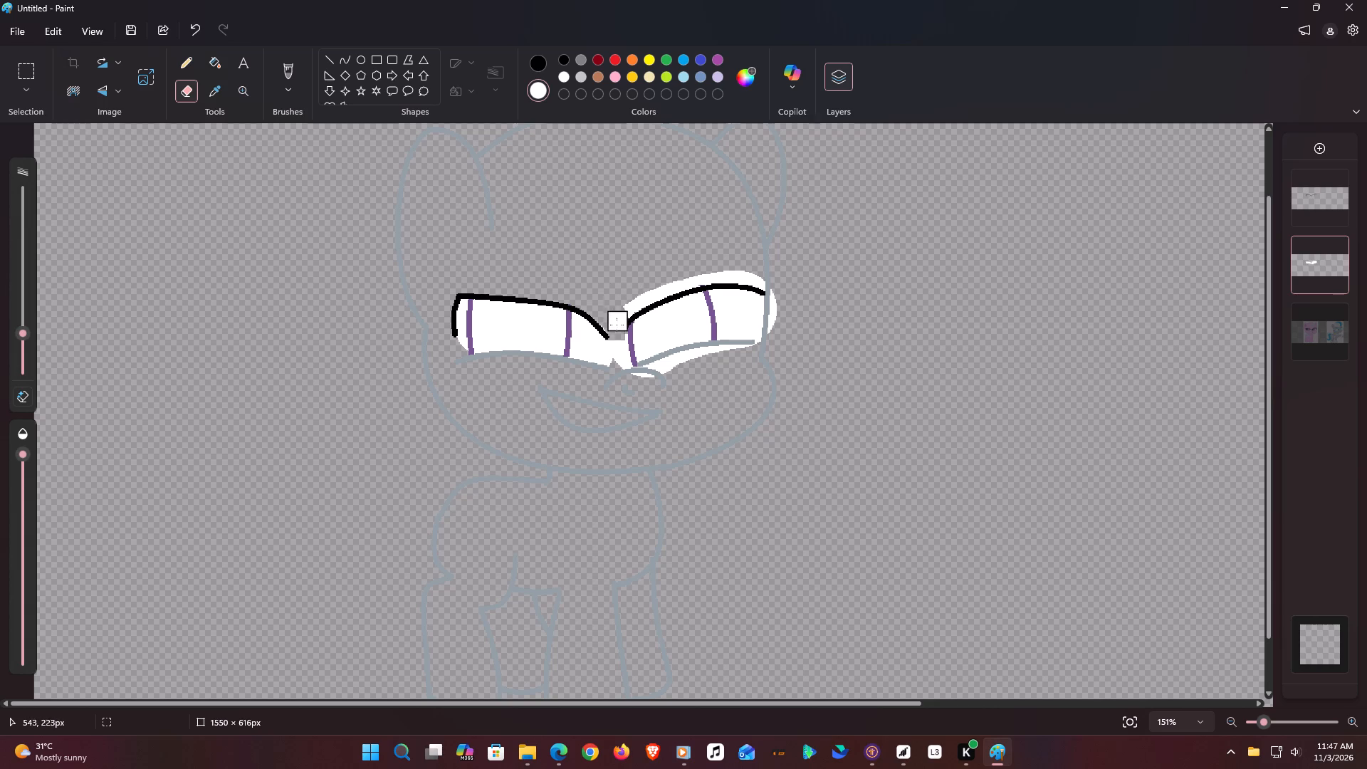
drag(616, 325, 616, 342)
drag(616, 342, 624, 382)
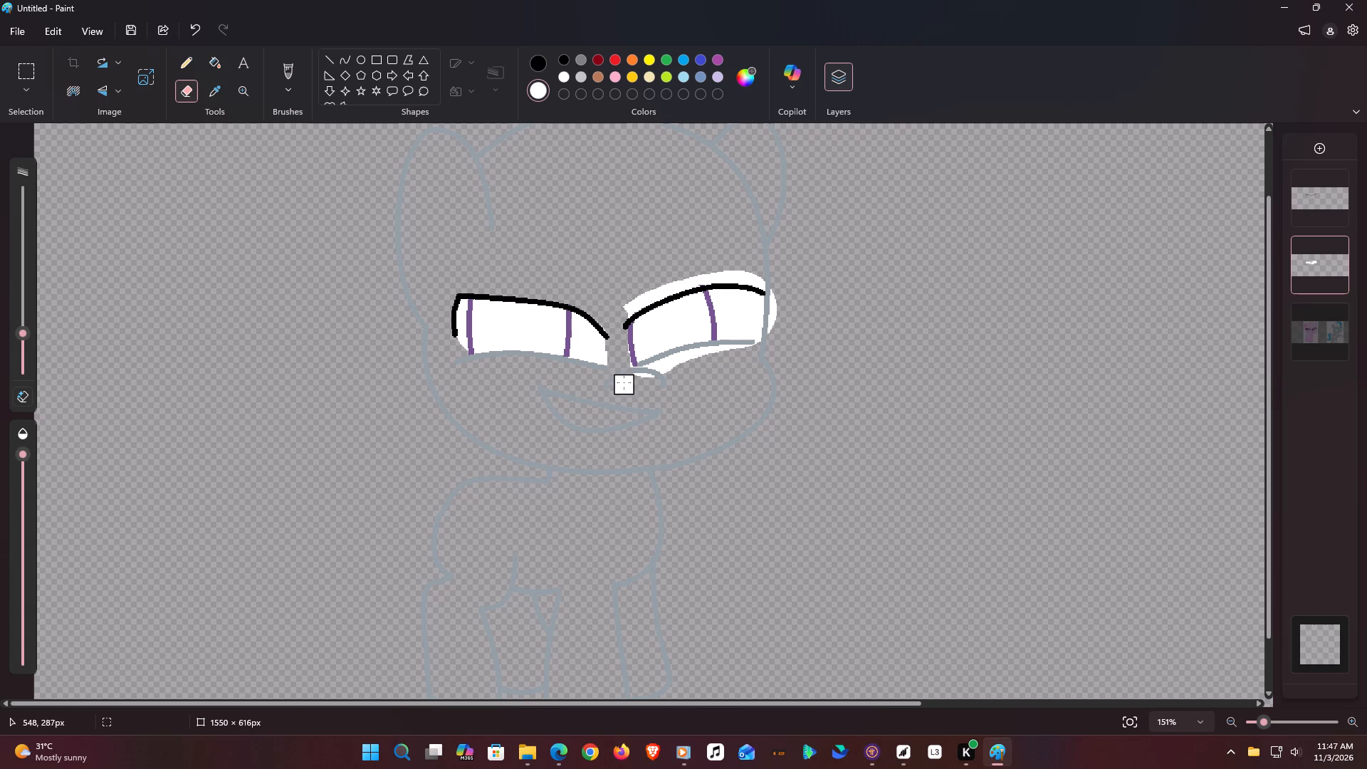
drag(624, 382, 619, 355)
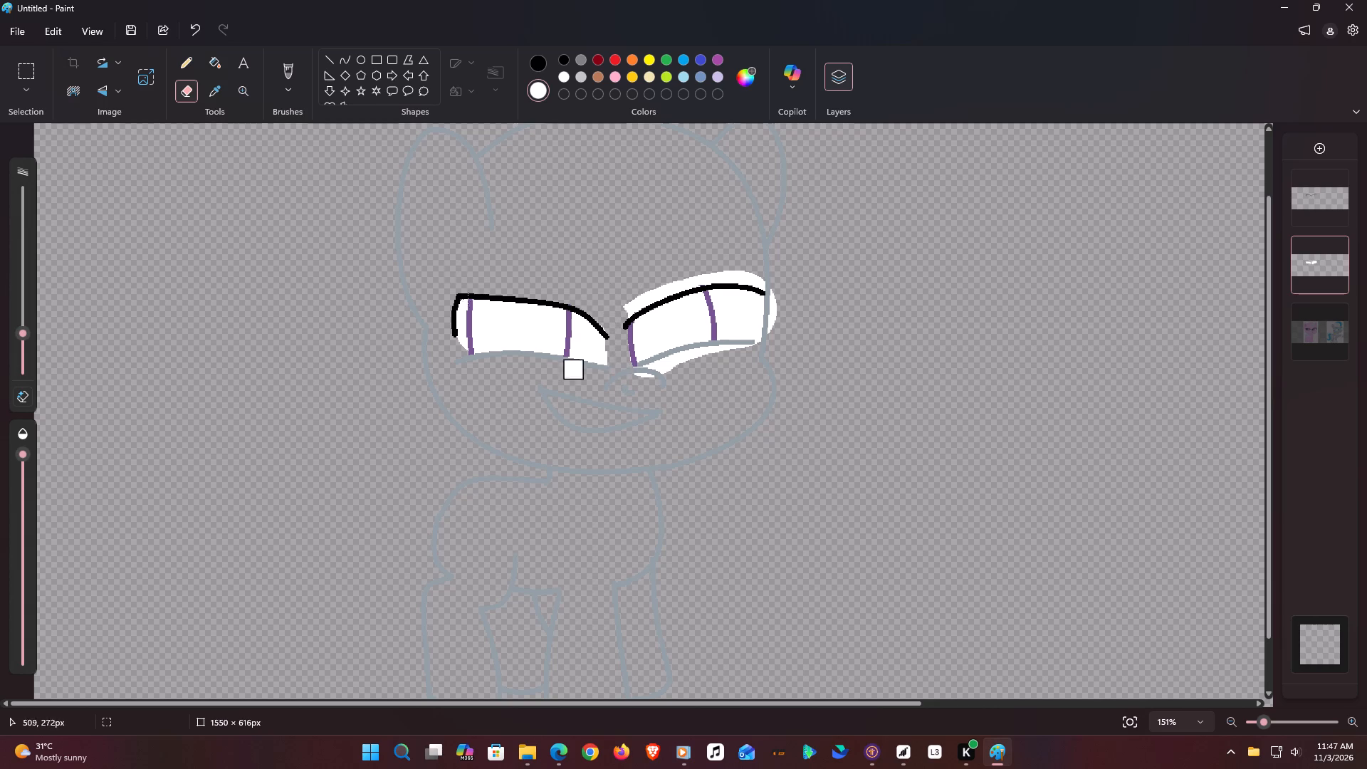
Touch up the left eye's inner corner with small white dabs, using the Pencil at a much smaller size.
click(177, 61)
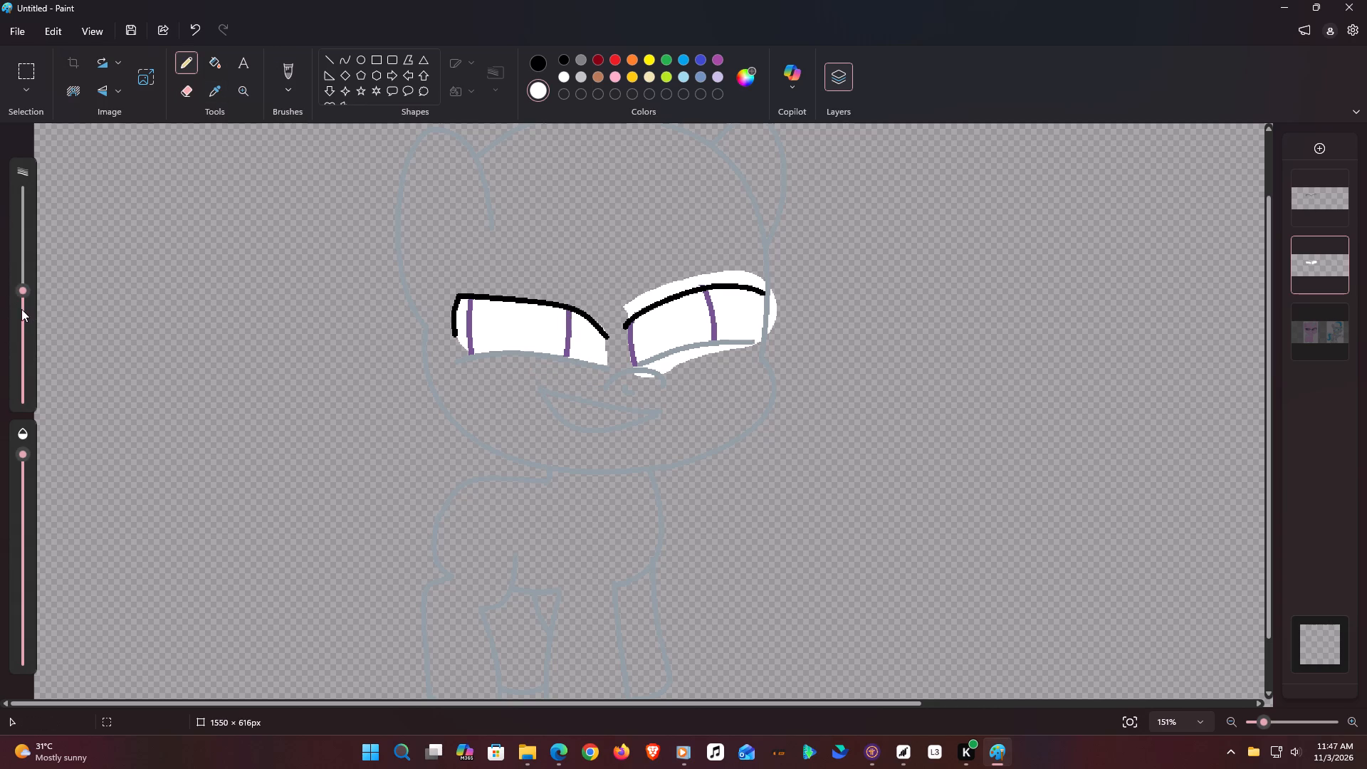
drag(21, 308, 1, 377)
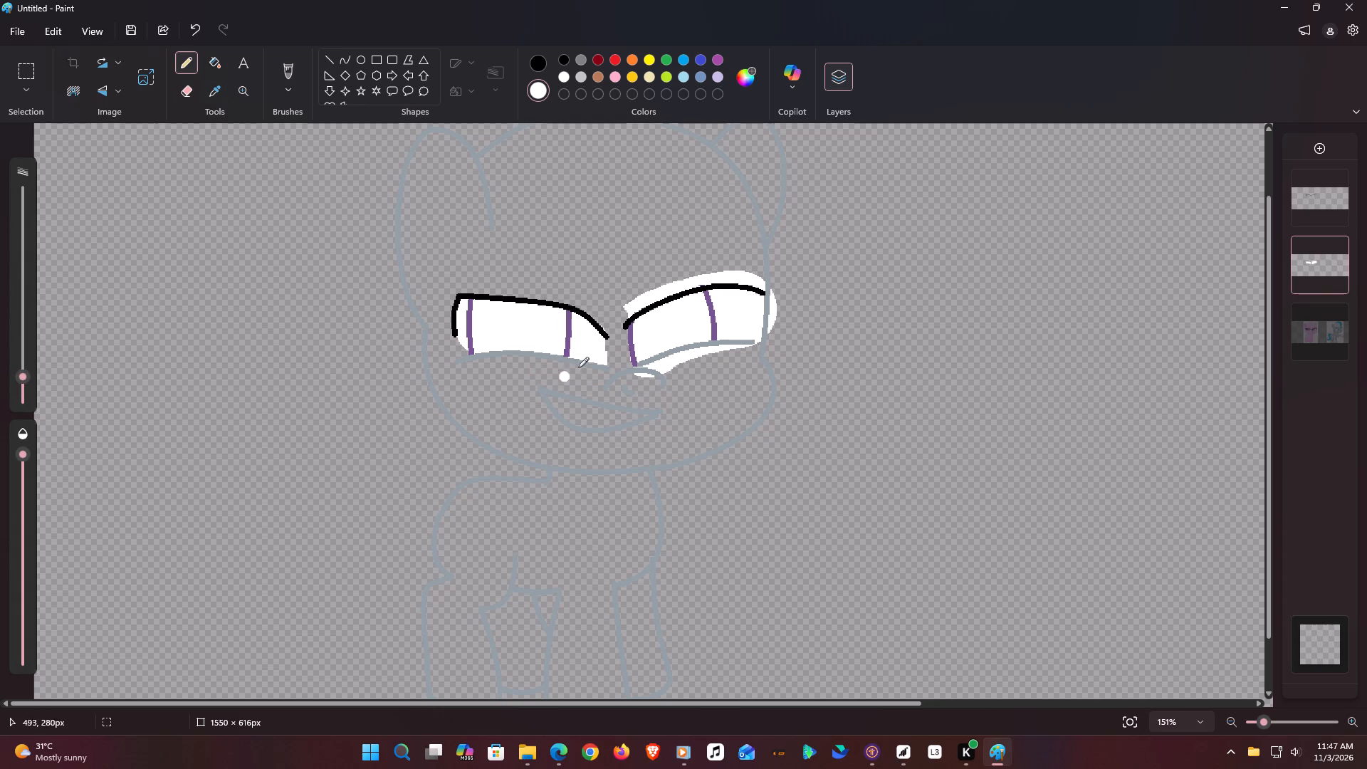
click(604, 340)
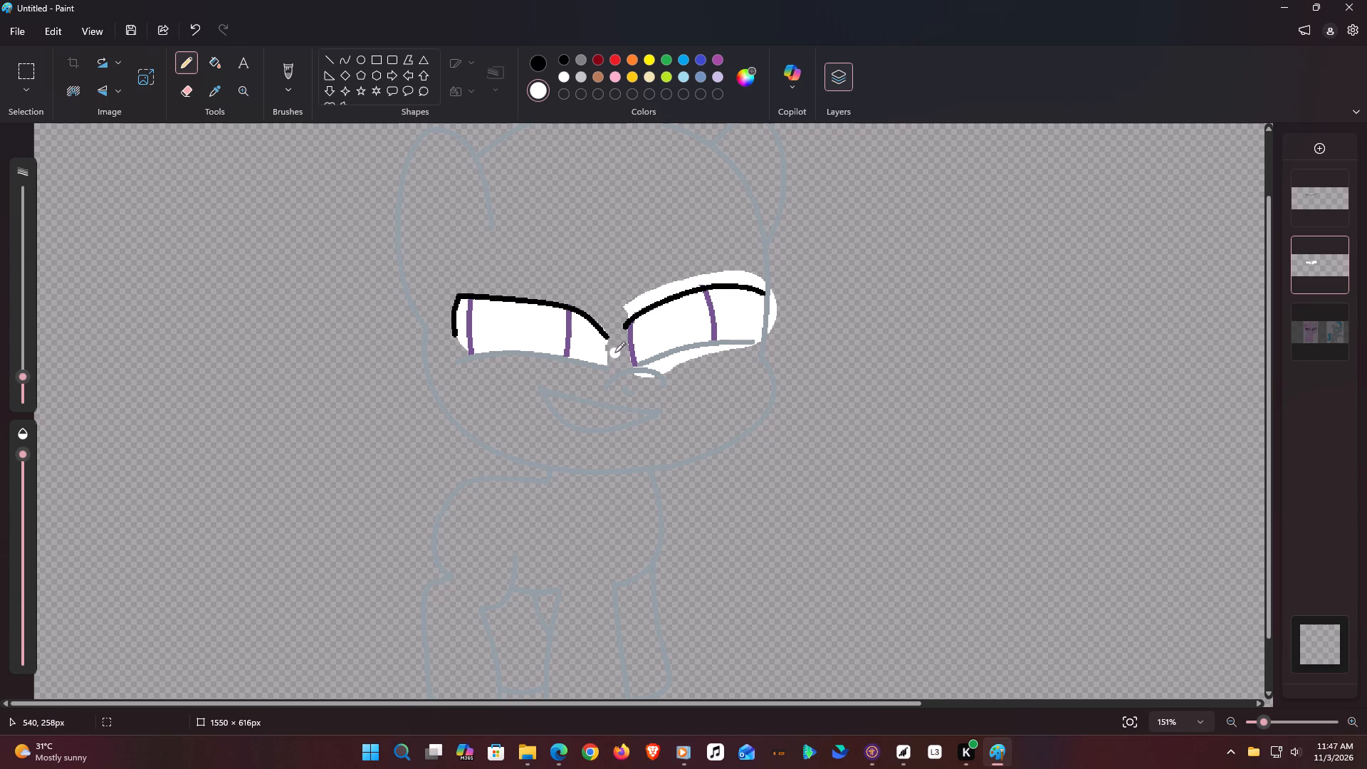
click(604, 348)
Erase the stray white beside the right eye's inner corner and along the underside of its lower sketch line.
click(187, 86)
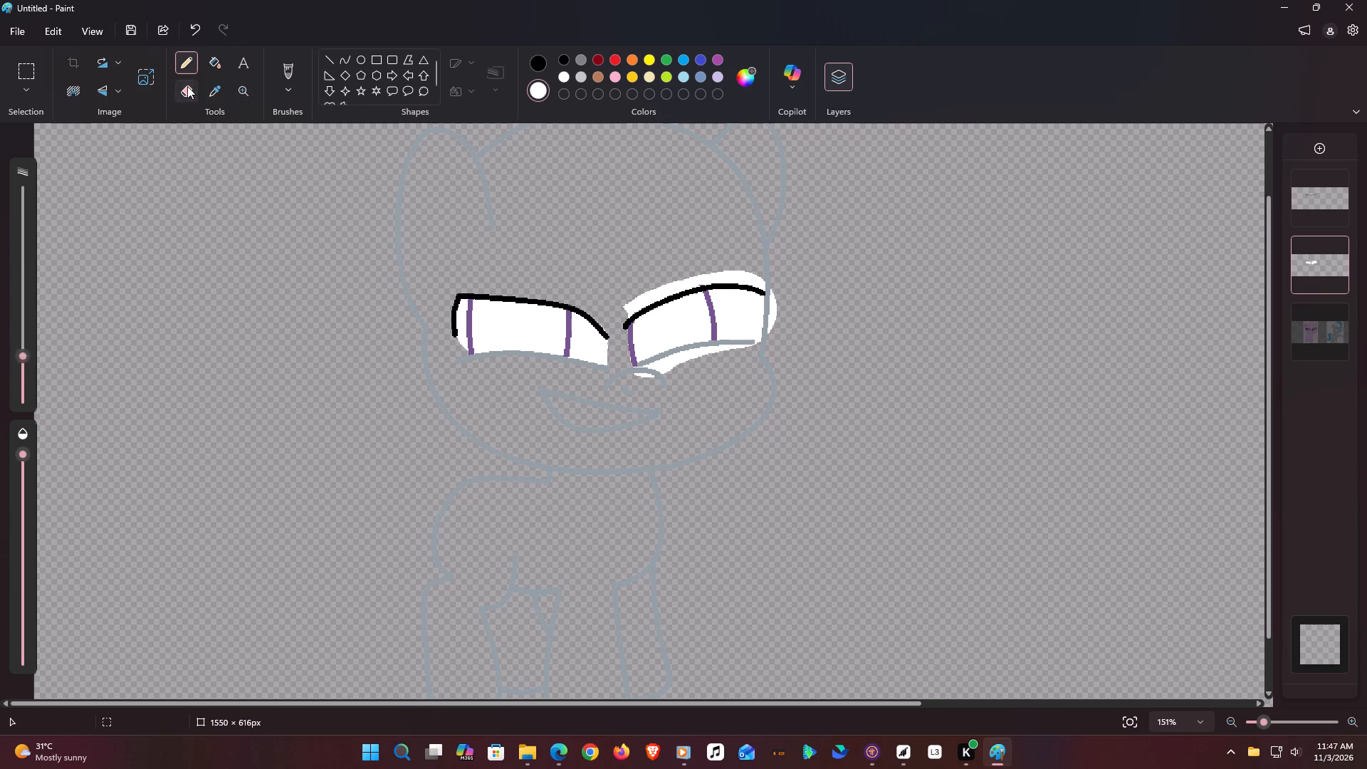
click(625, 365)
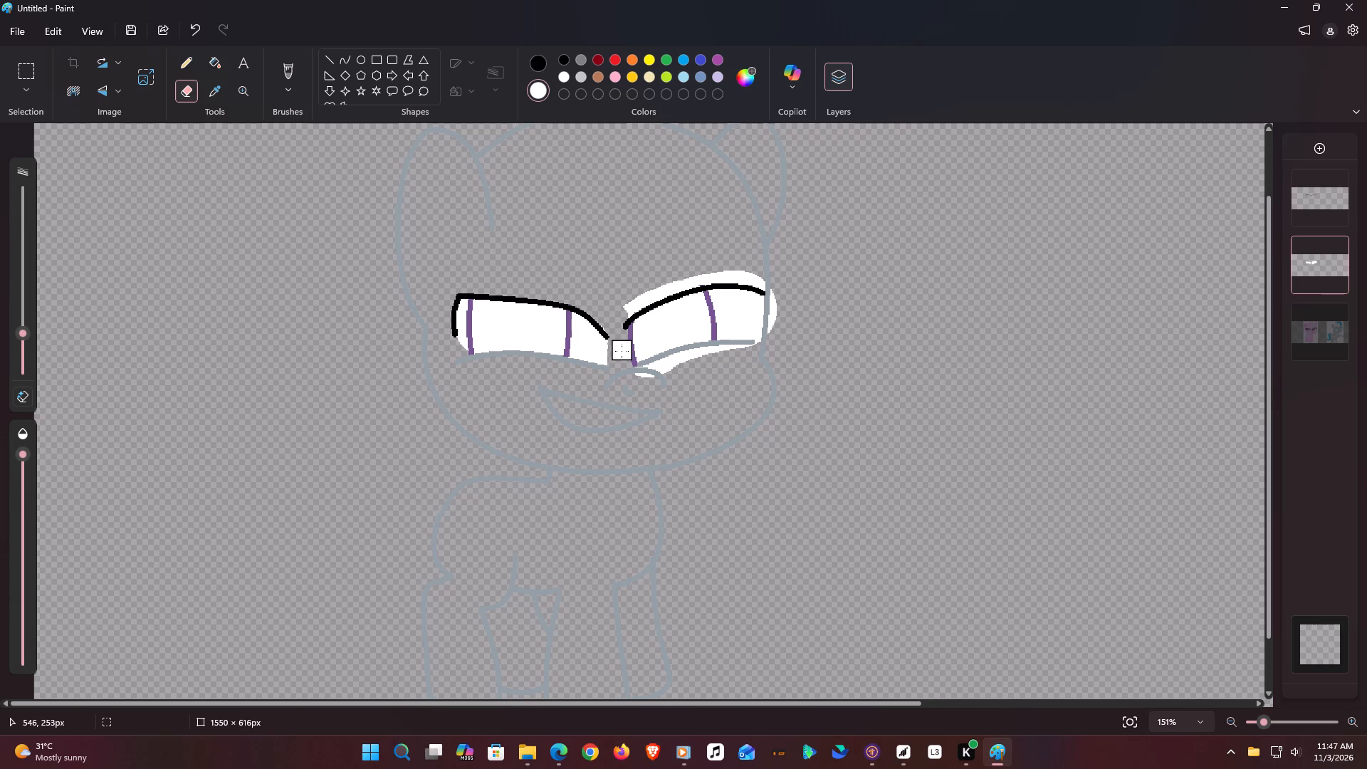
click(622, 352)
drag(629, 380, 654, 372)
drag(654, 372, 681, 363)
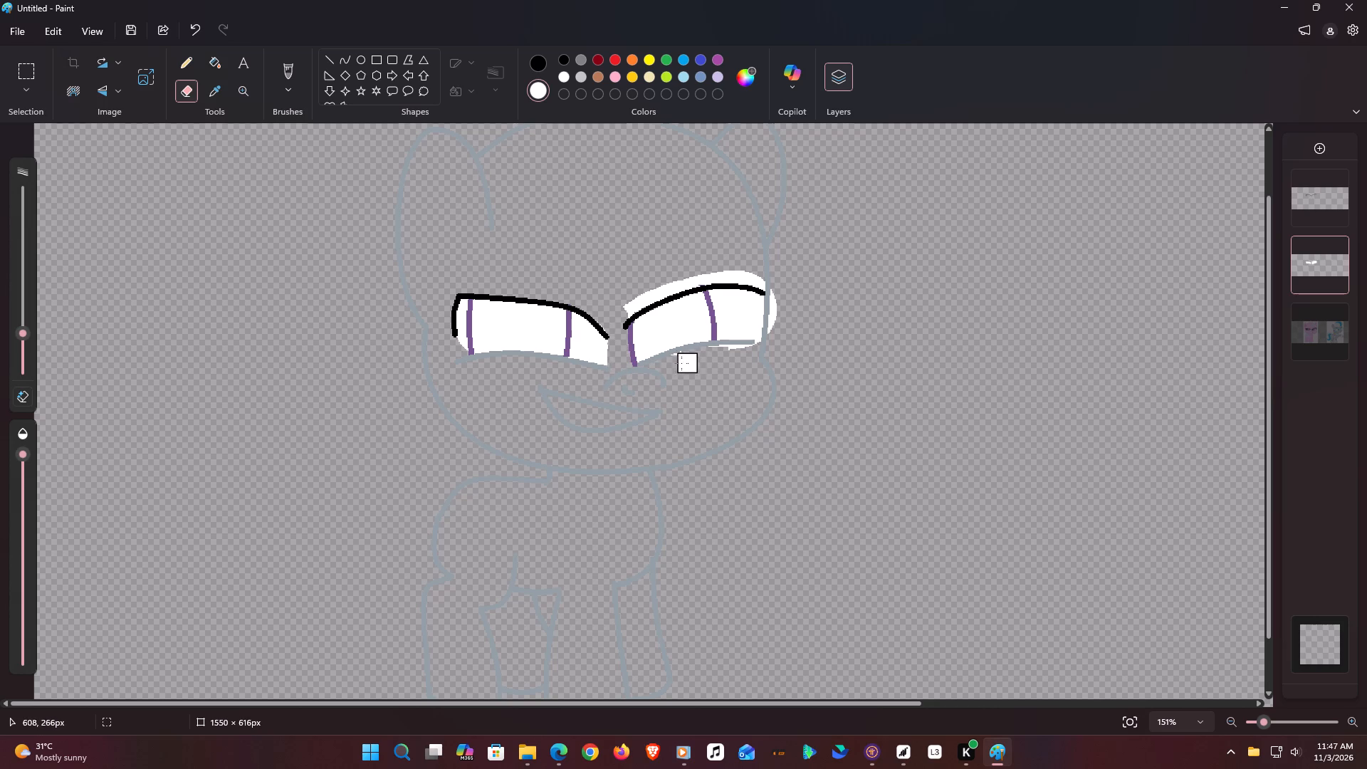
drag(681, 363, 741, 355)
Erase the white overflow around the right eye's outer corner and along its outer side.
drag(741, 355, 786, 314)
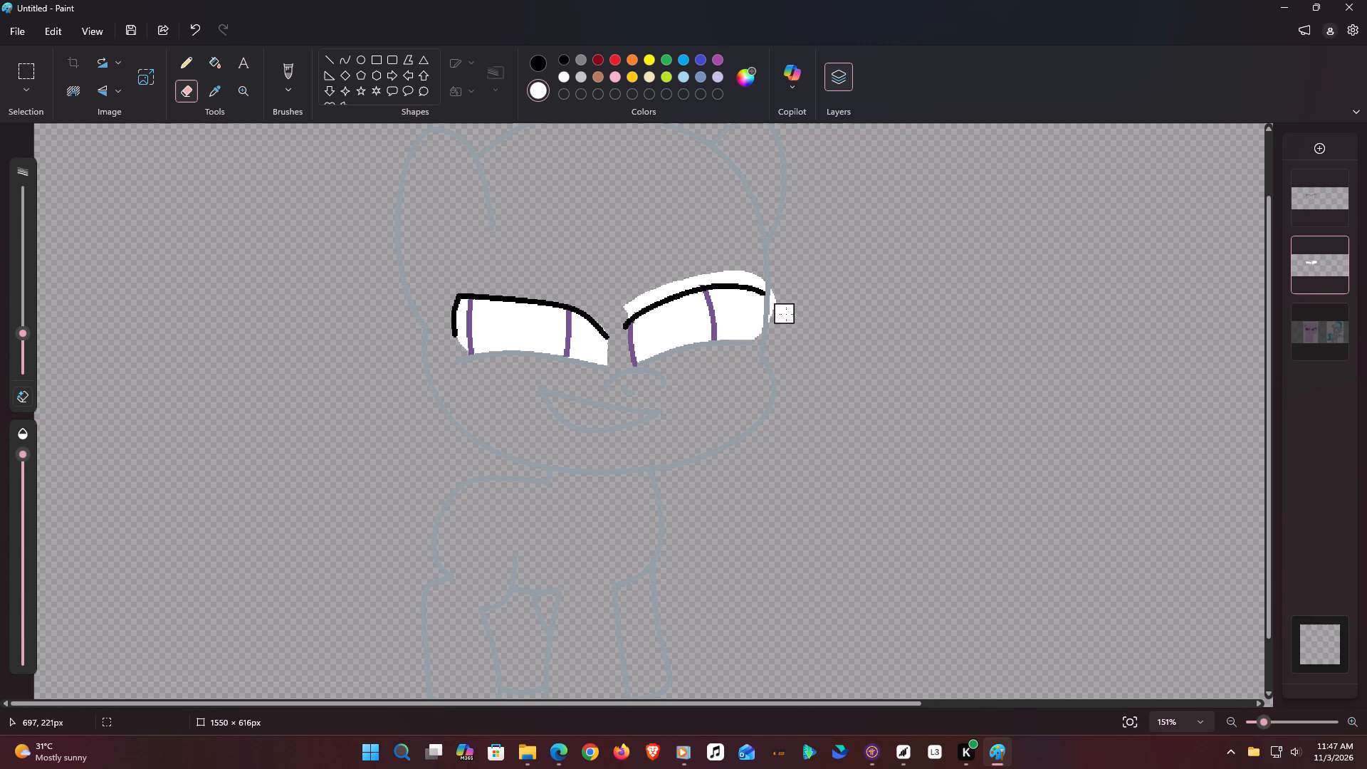
drag(786, 314, 783, 316)
drag(783, 316, 776, 325)
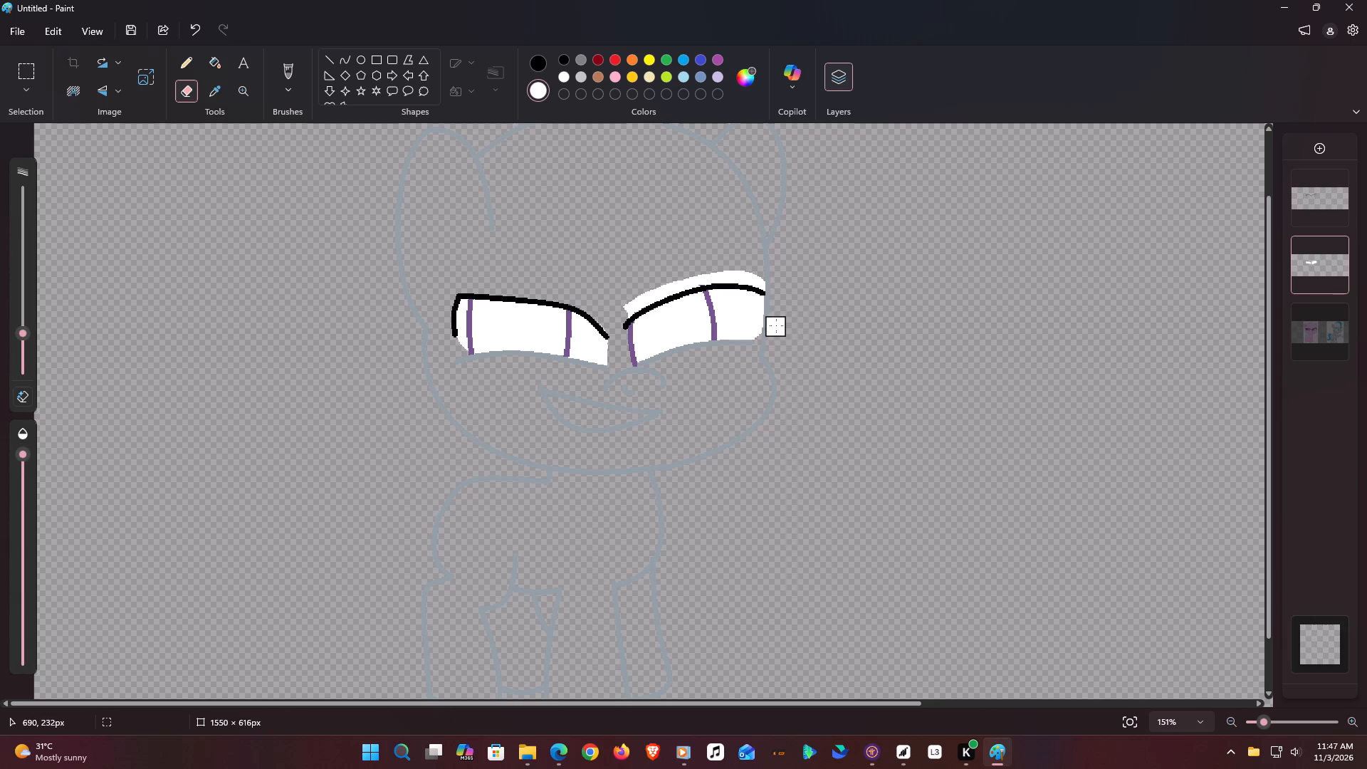
drag(776, 325, 776, 326)
Erase the white overflow above the right eye's black upper lid, from the outer corner to the inner end.
double_click(765, 279)
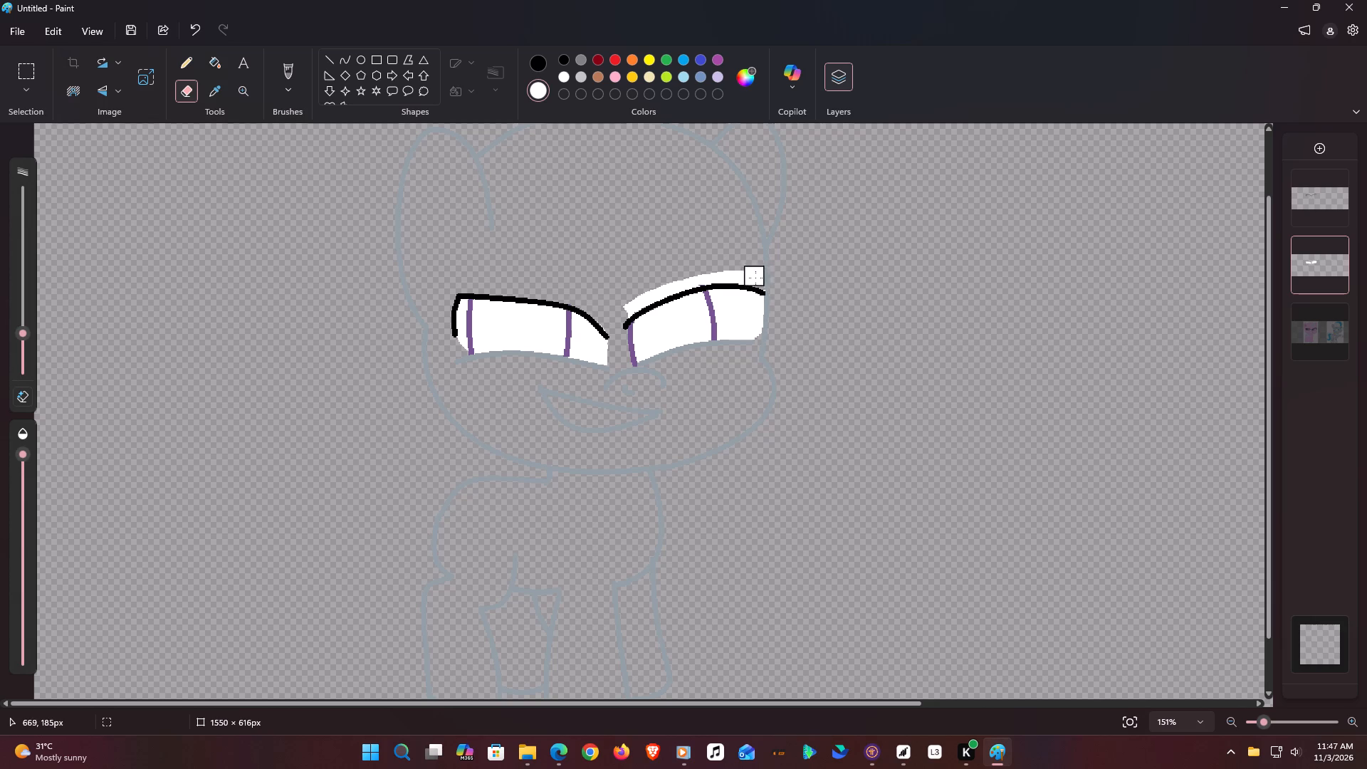
click(772, 283)
drag(761, 276, 758, 275)
drag(758, 275, 740, 276)
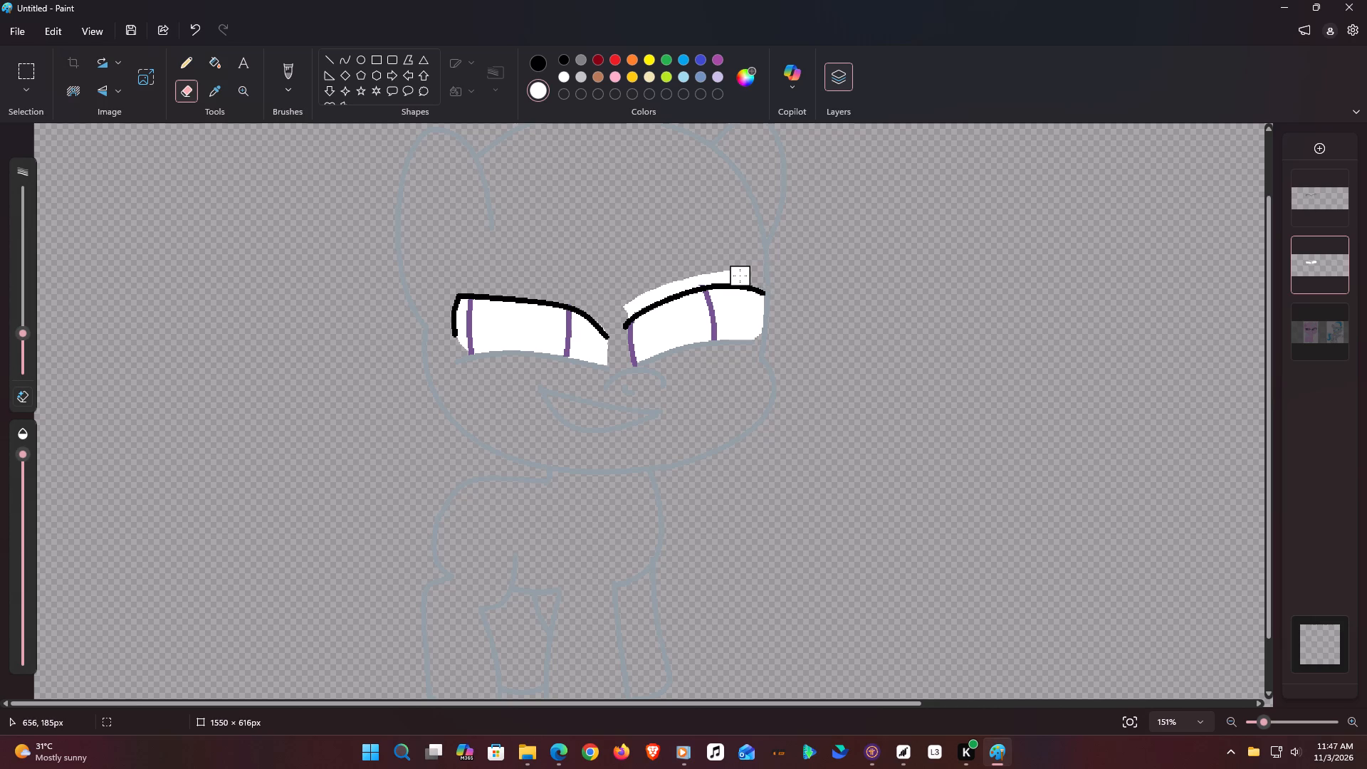
drag(740, 276, 712, 275)
drag(712, 275, 675, 283)
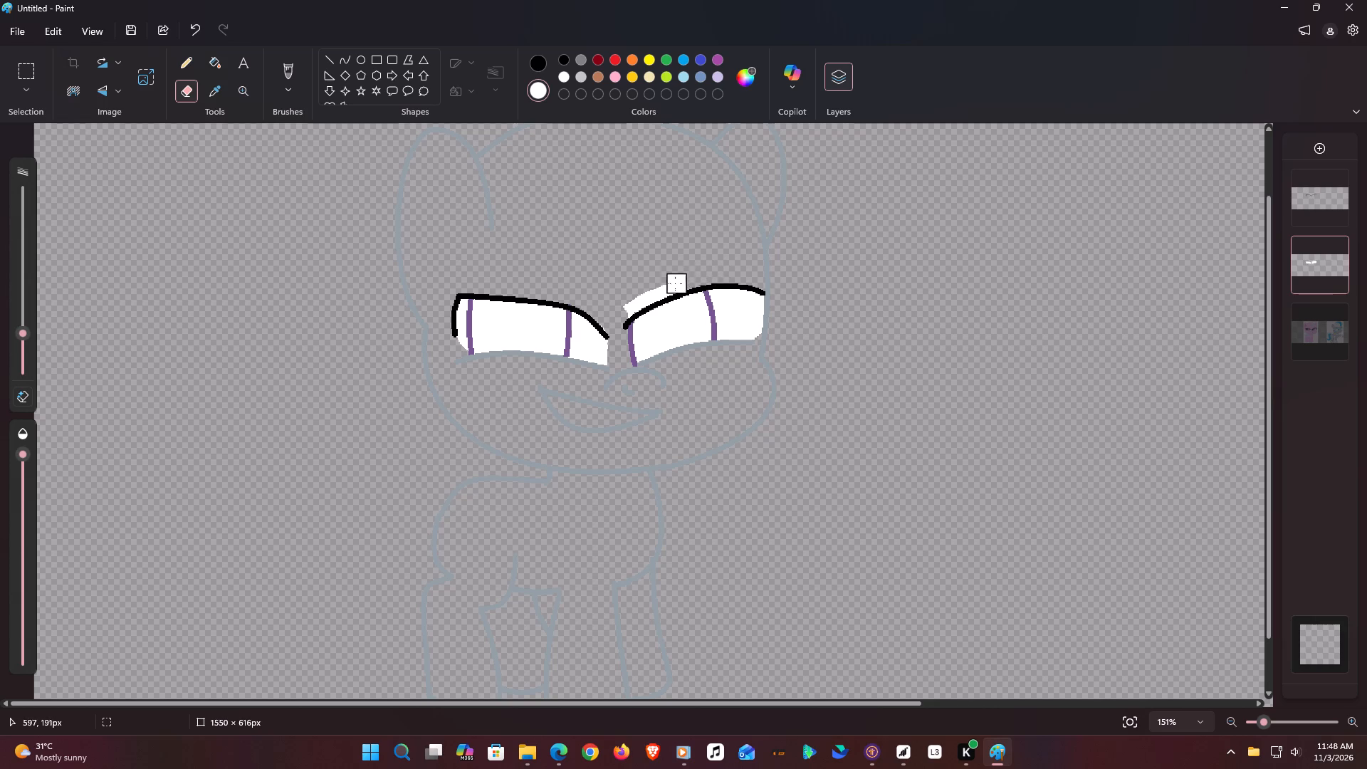
drag(675, 283, 616, 314)
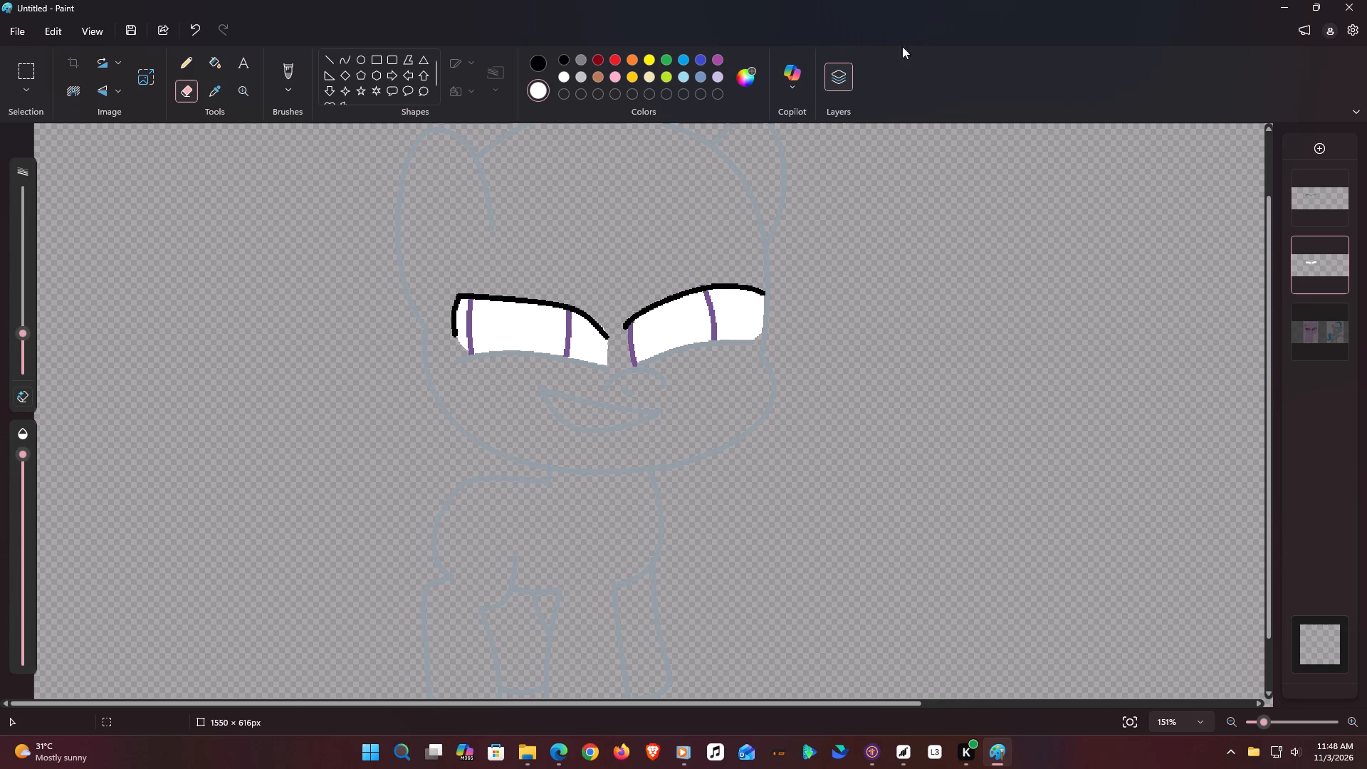
Merge the top outline layer down into the white eye layer.
right_click(1329, 199)
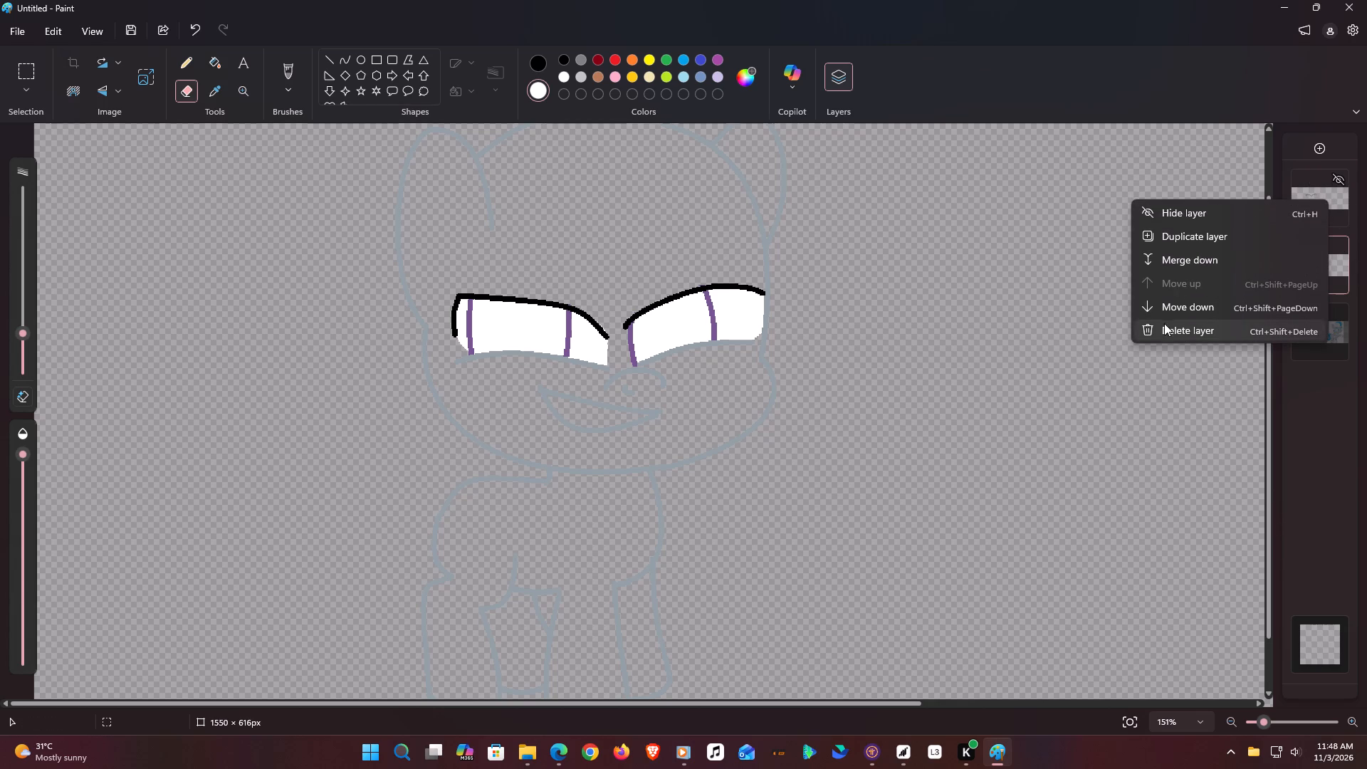
click(1170, 256)
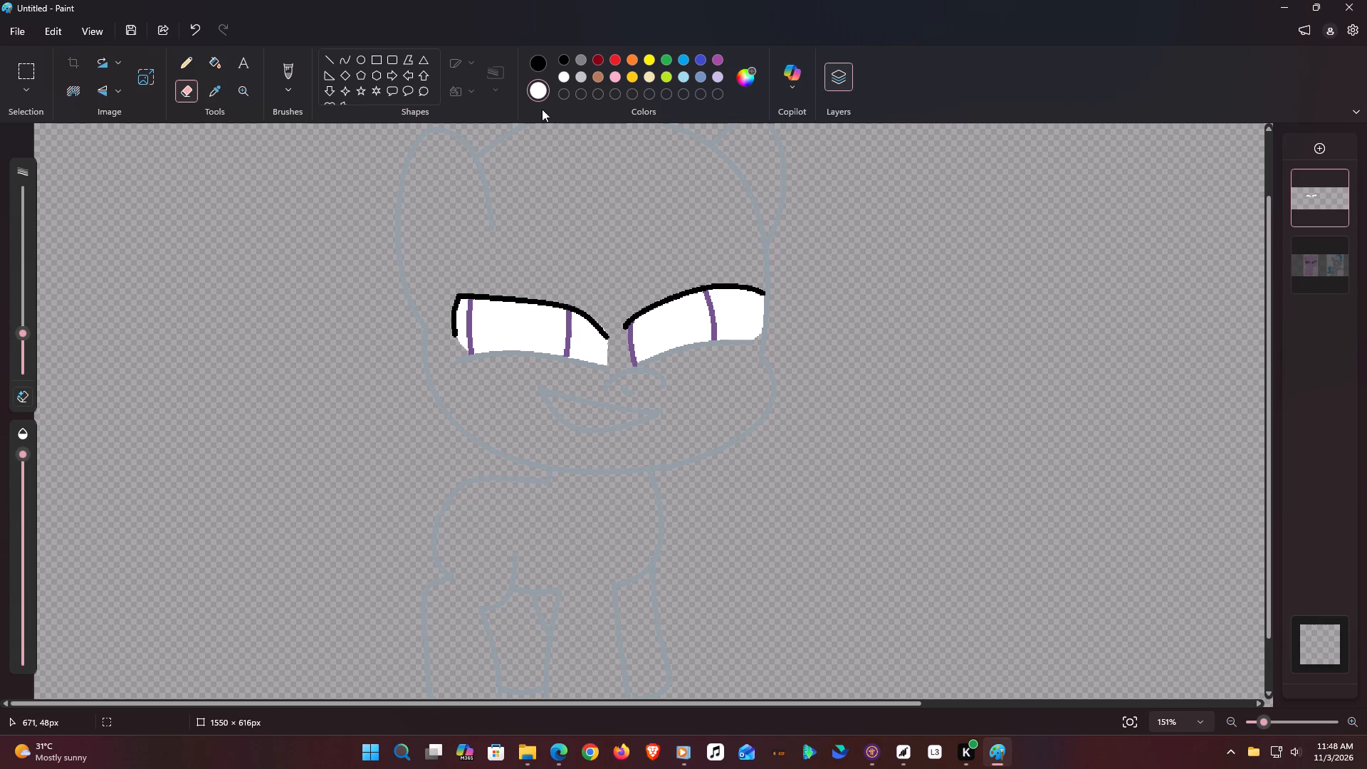
Sample the purple from the left eye's iris line and fill both irises with it.
click(216, 89)
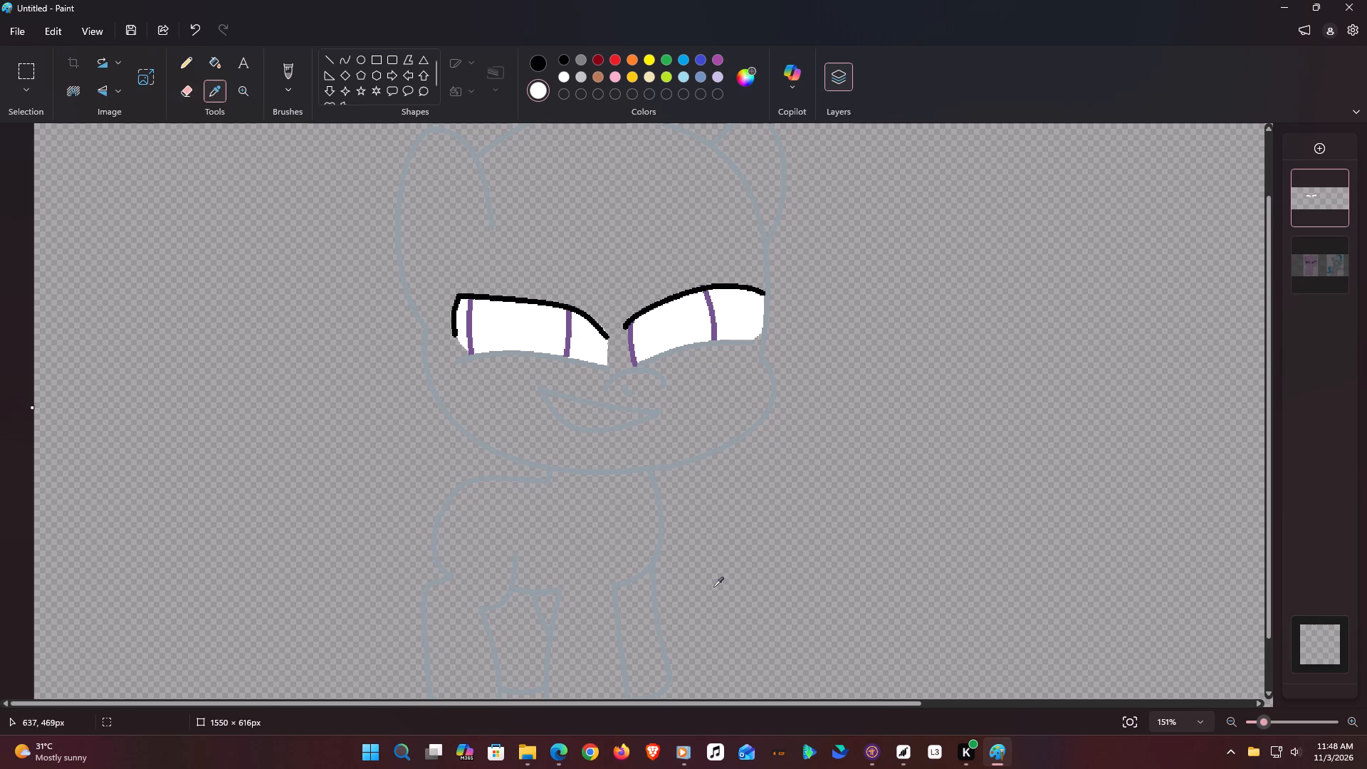
click(567, 325)
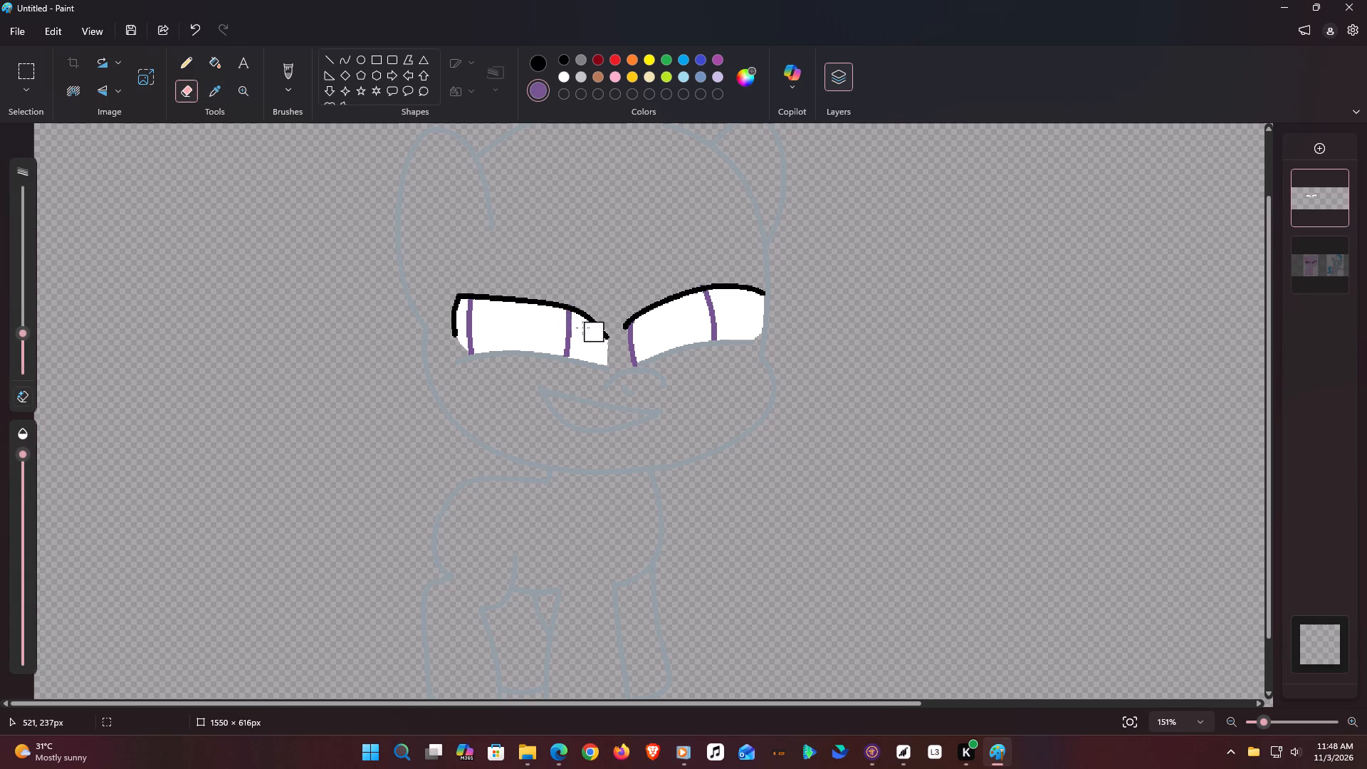
click(207, 55)
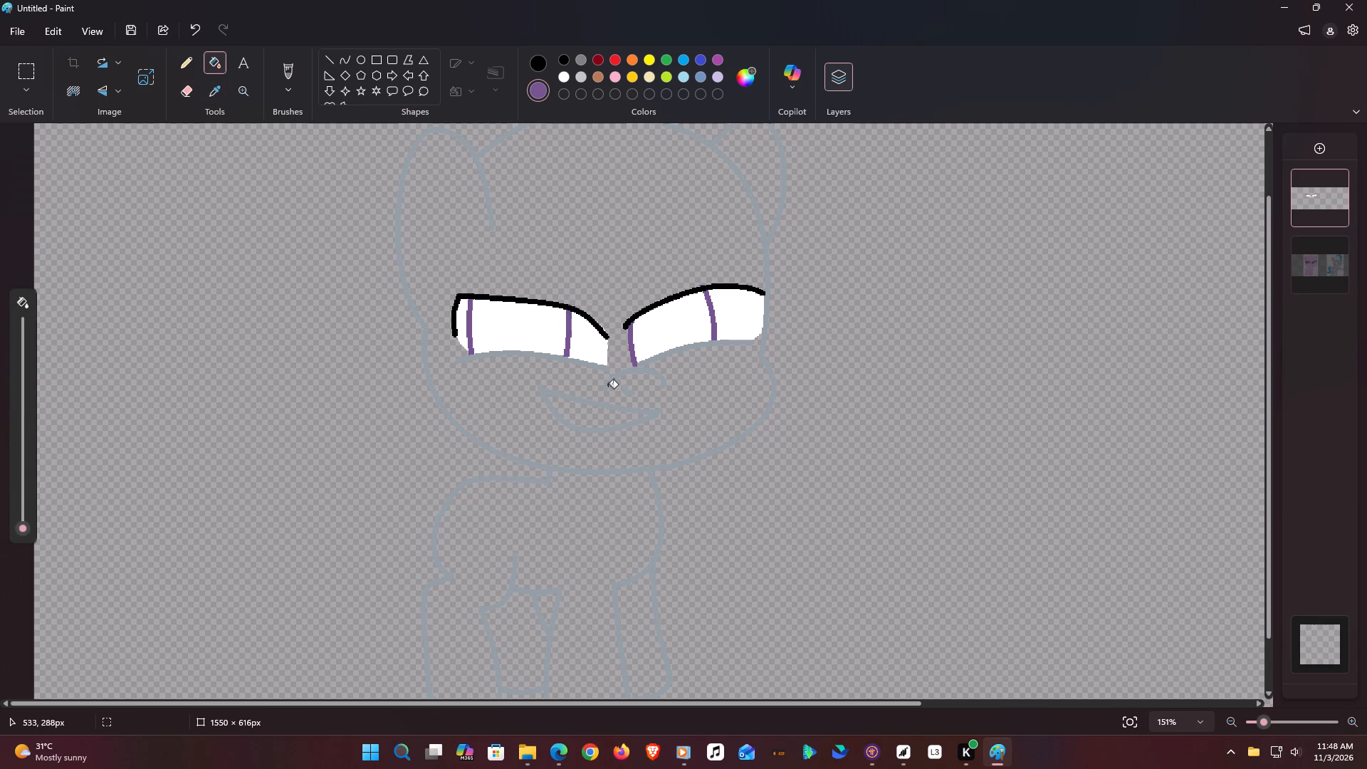
click(488, 332)
click(676, 335)
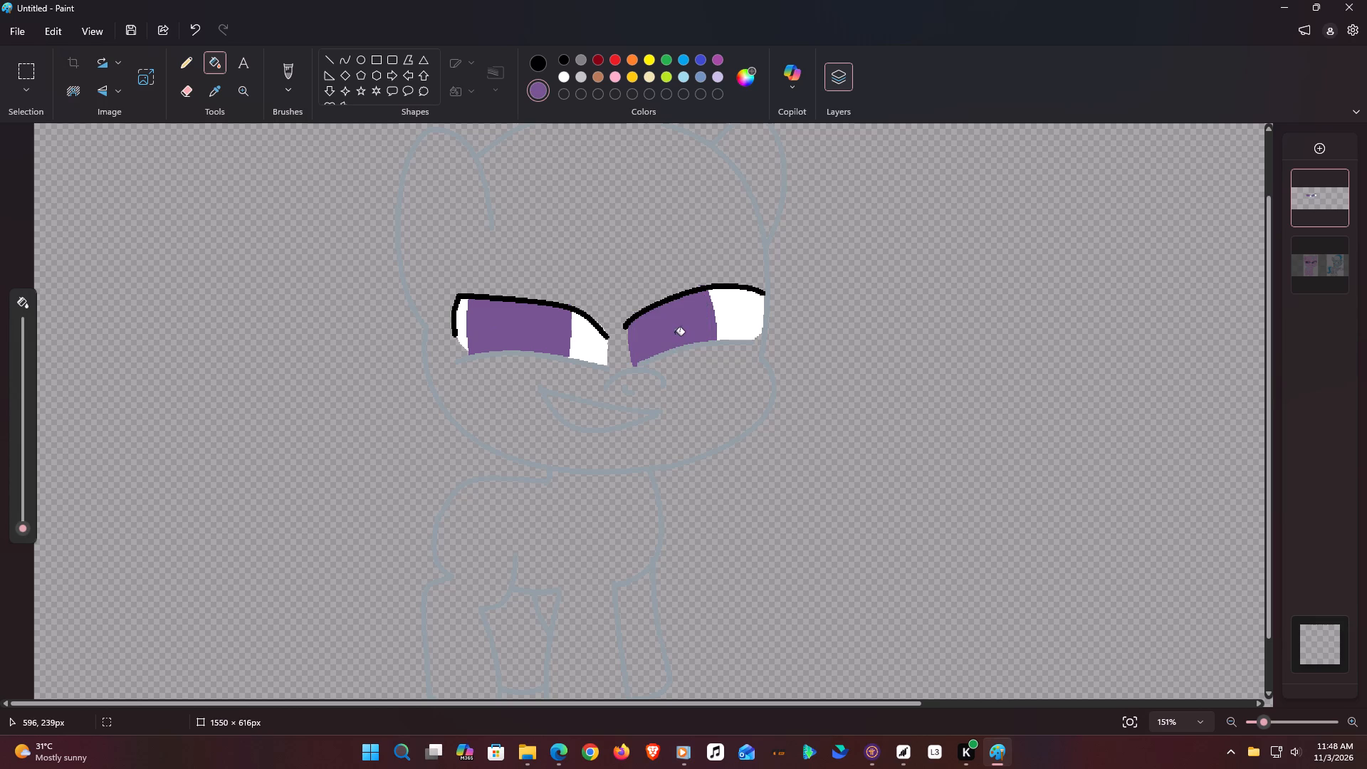
Draw a black oval pupil about 30 × 41 px in the middle of the left iris and fill it with black.
click(179, 58)
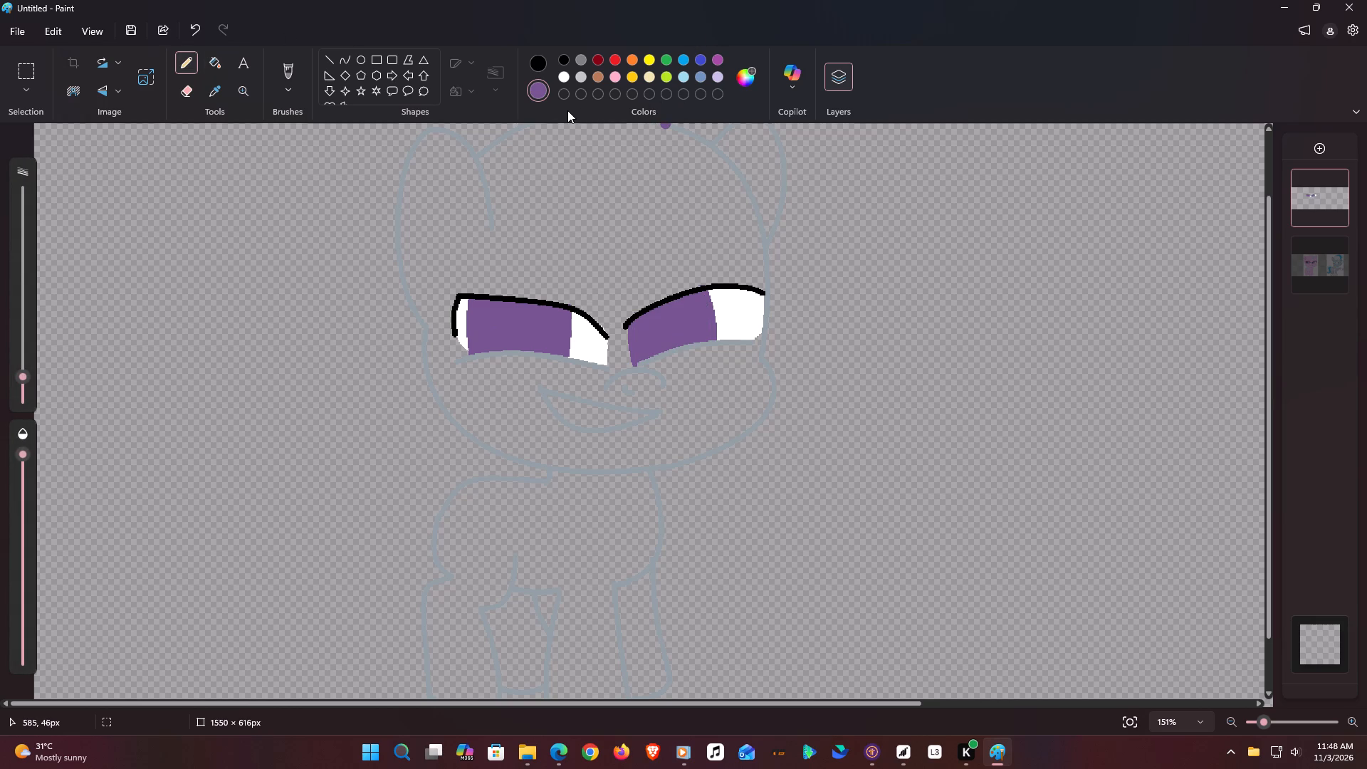
click(564, 82)
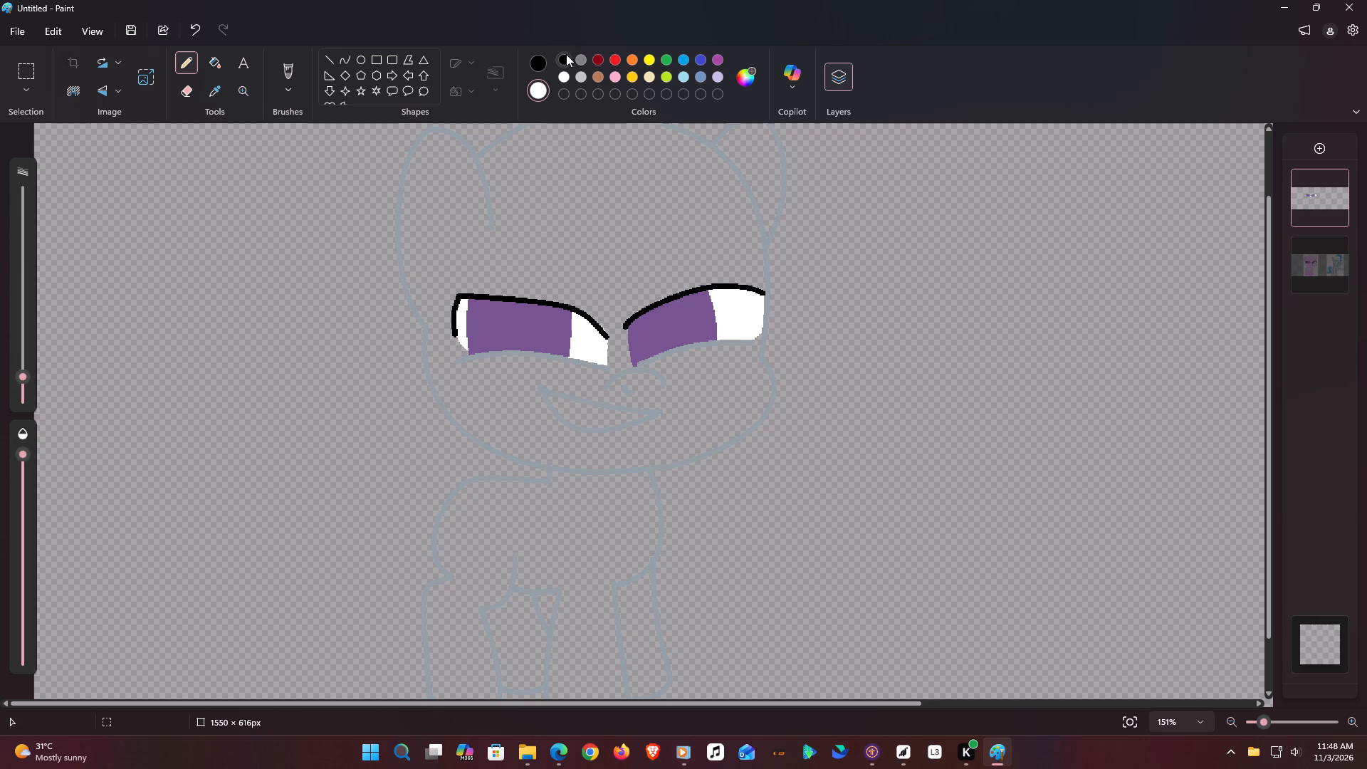
click(566, 54)
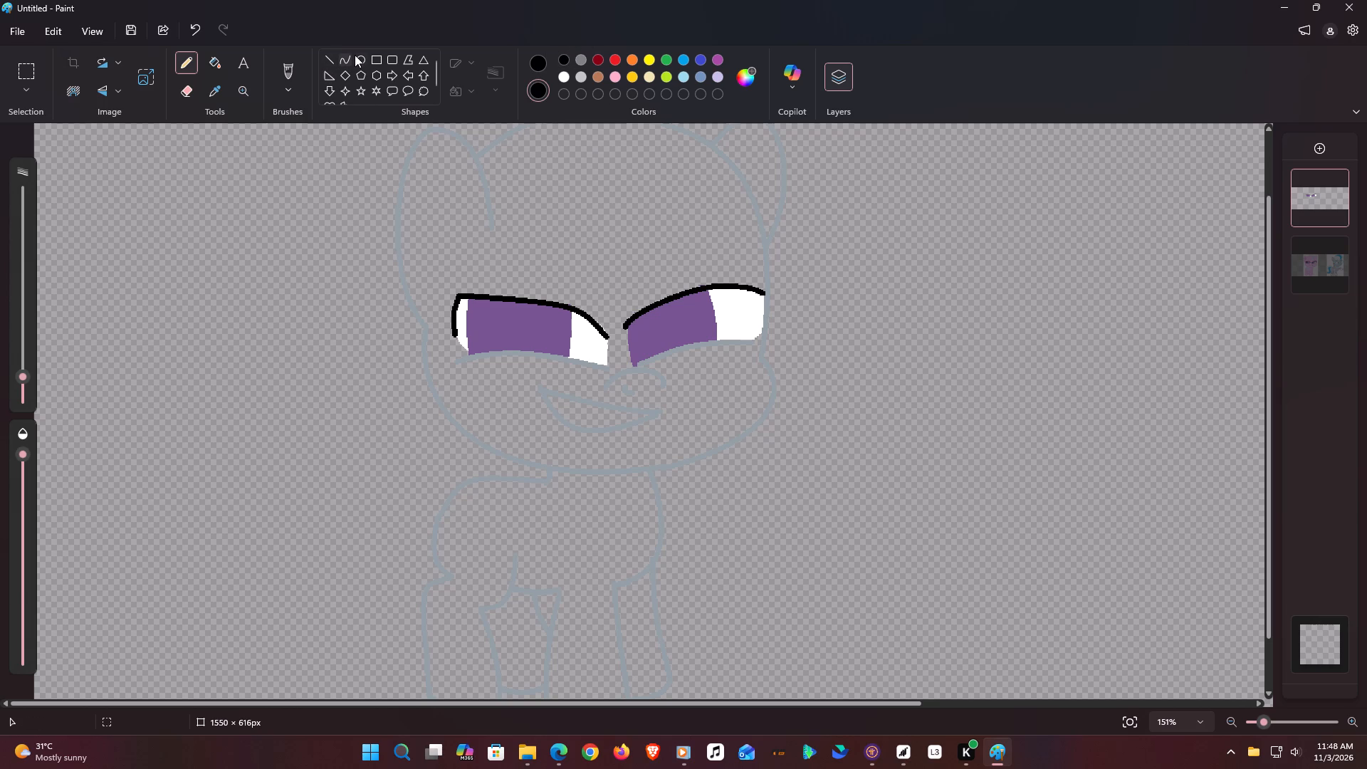
click(355, 55)
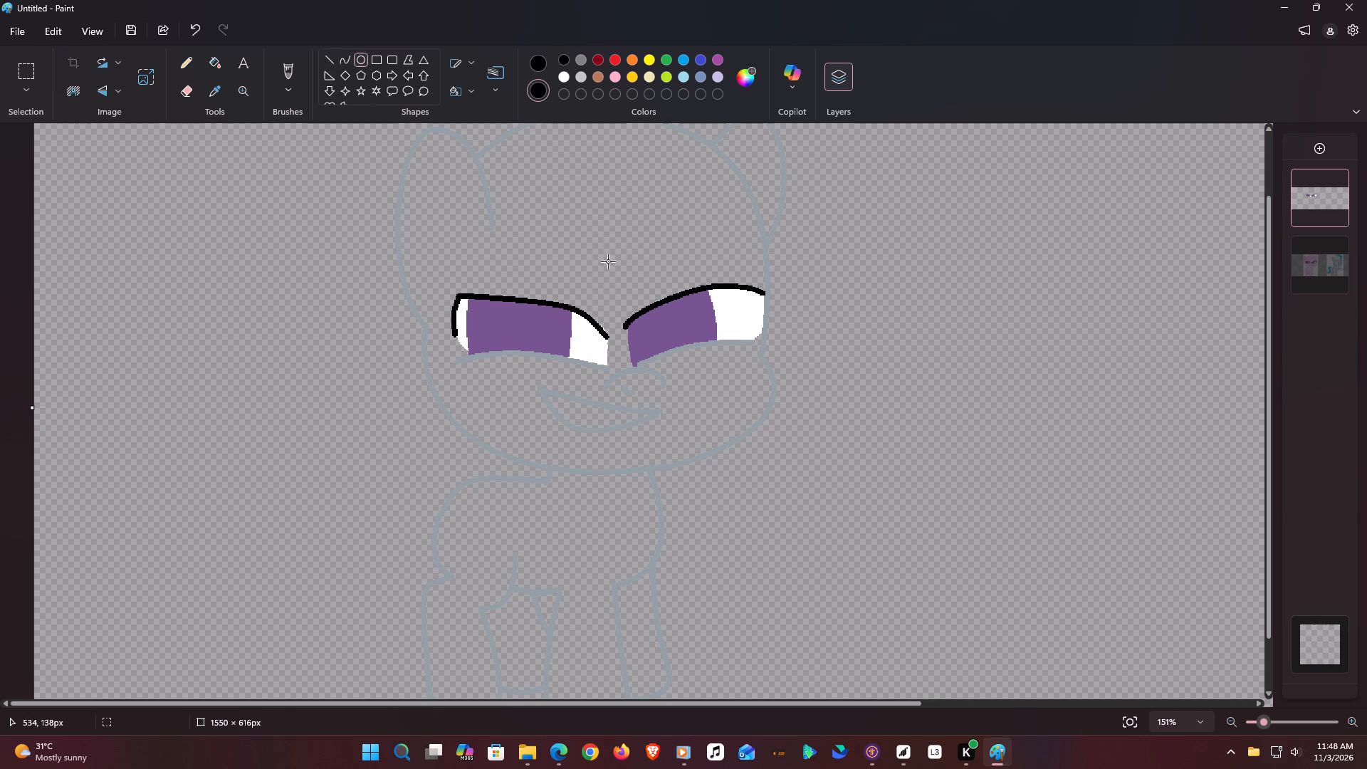
drag(539, 305, 527, 317)
drag(527, 317, 510, 349)
drag(521, 329, 507, 324)
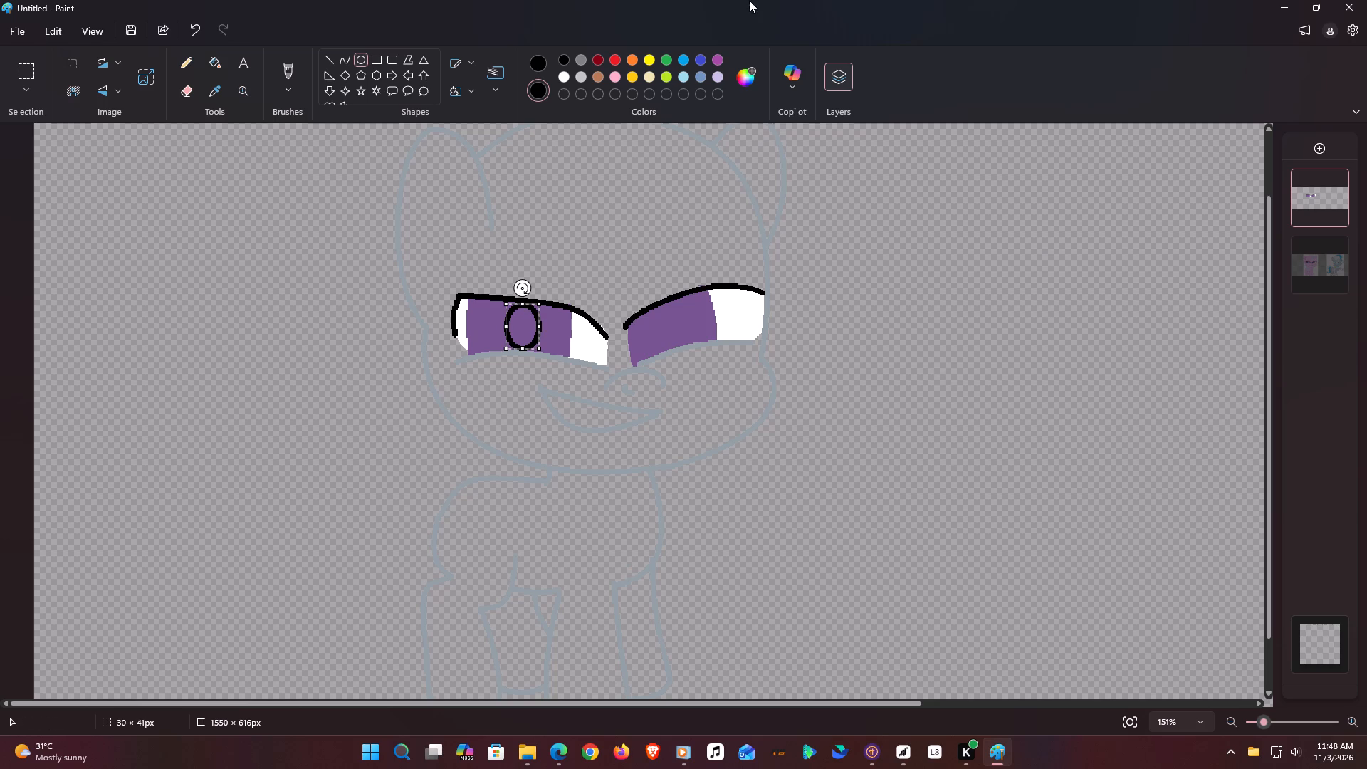
click(220, 58)
click(517, 328)
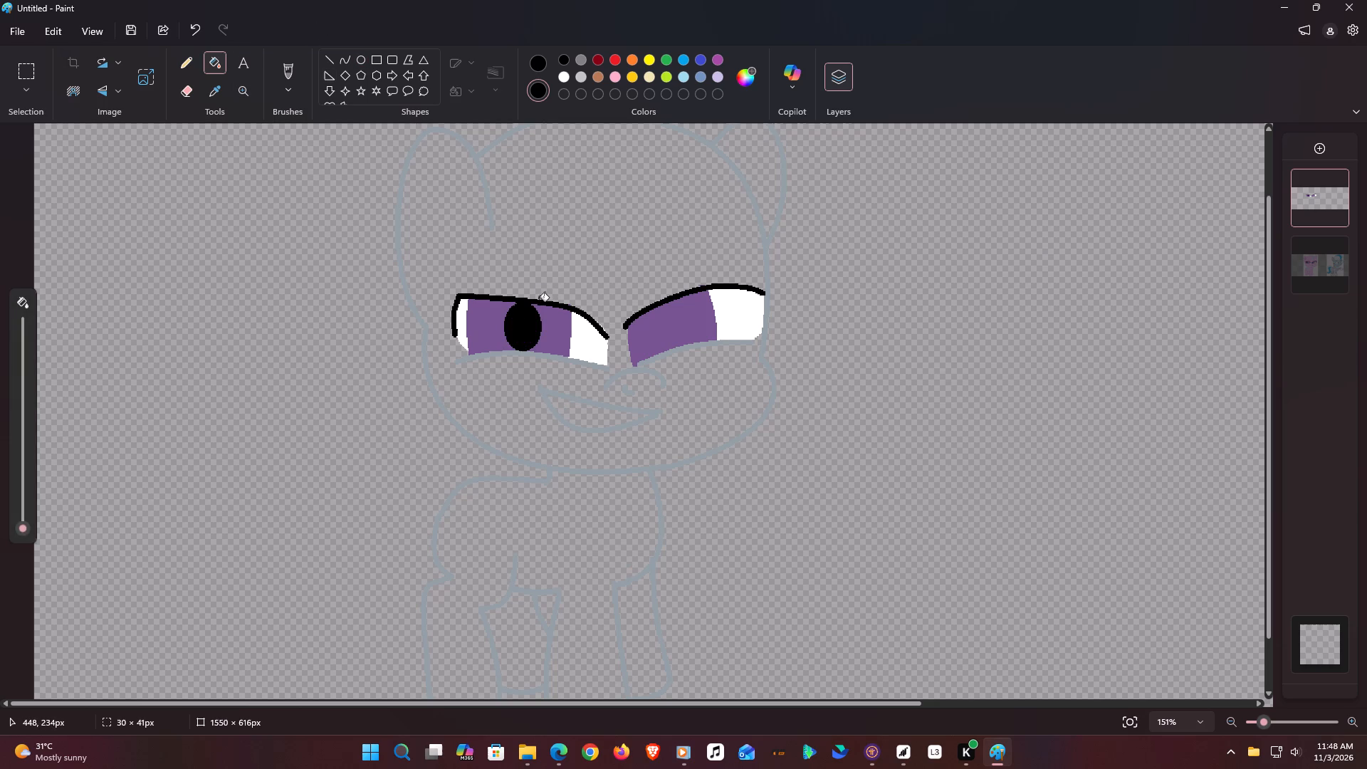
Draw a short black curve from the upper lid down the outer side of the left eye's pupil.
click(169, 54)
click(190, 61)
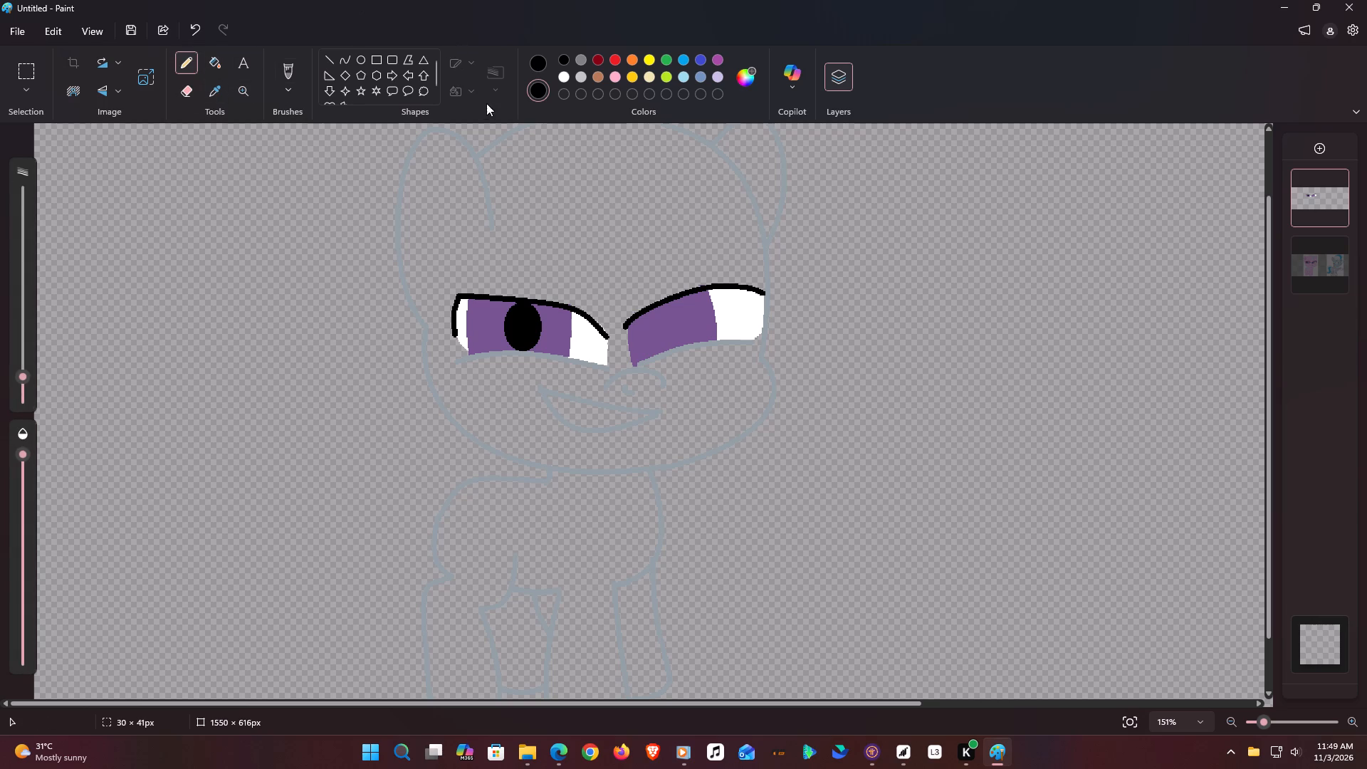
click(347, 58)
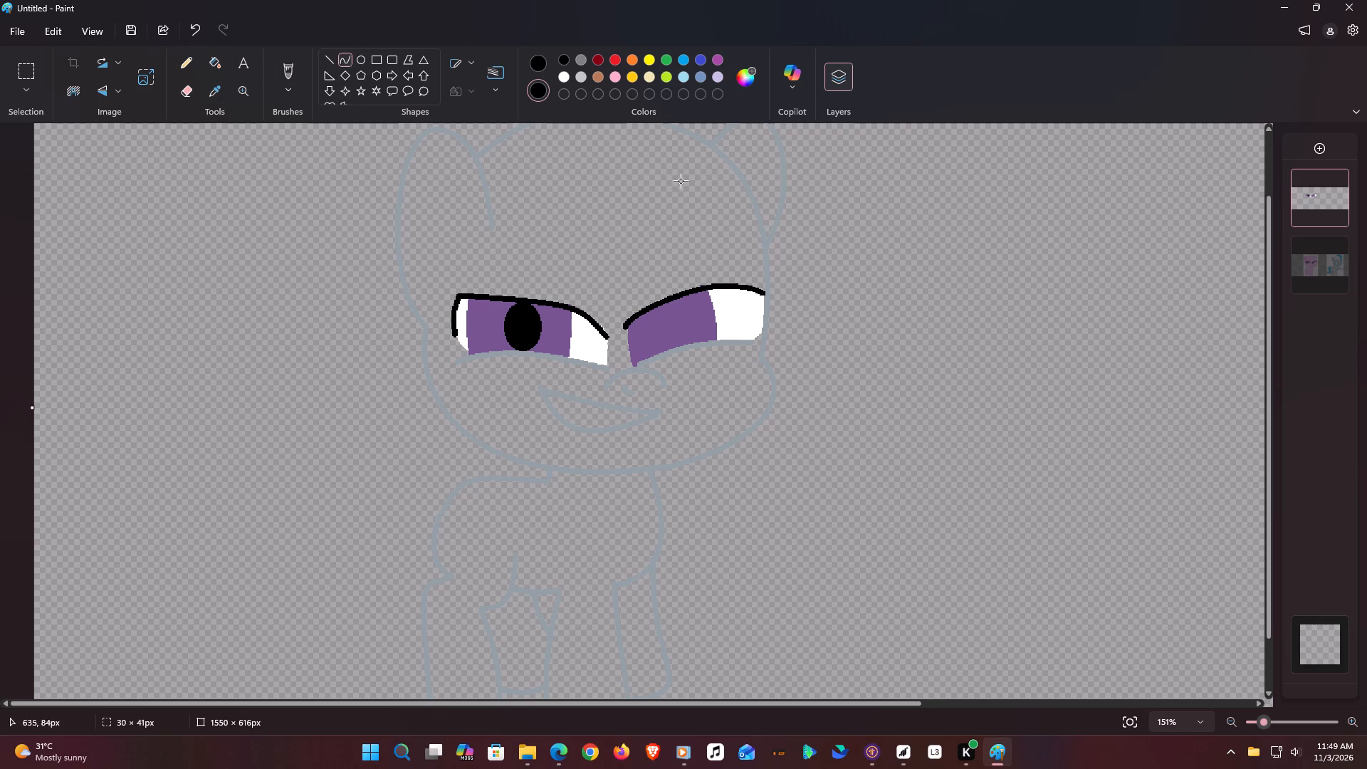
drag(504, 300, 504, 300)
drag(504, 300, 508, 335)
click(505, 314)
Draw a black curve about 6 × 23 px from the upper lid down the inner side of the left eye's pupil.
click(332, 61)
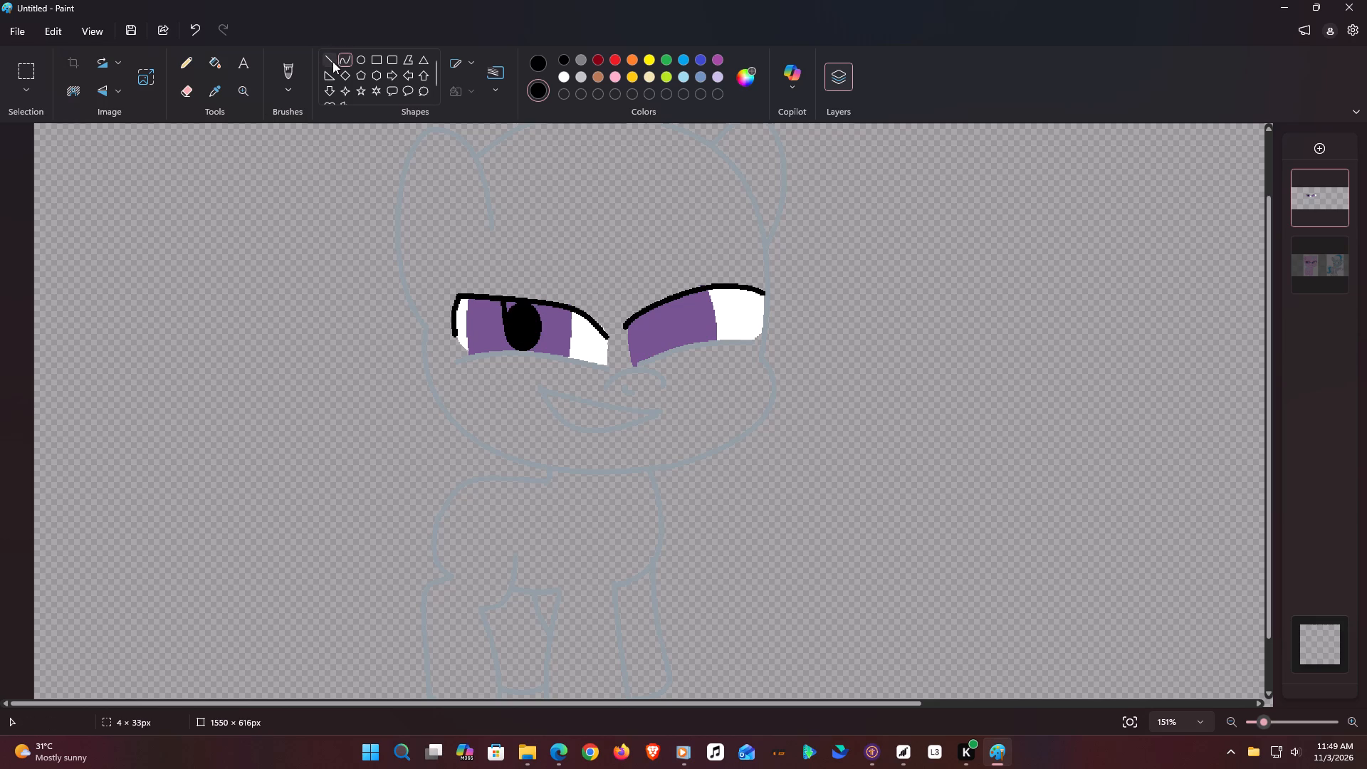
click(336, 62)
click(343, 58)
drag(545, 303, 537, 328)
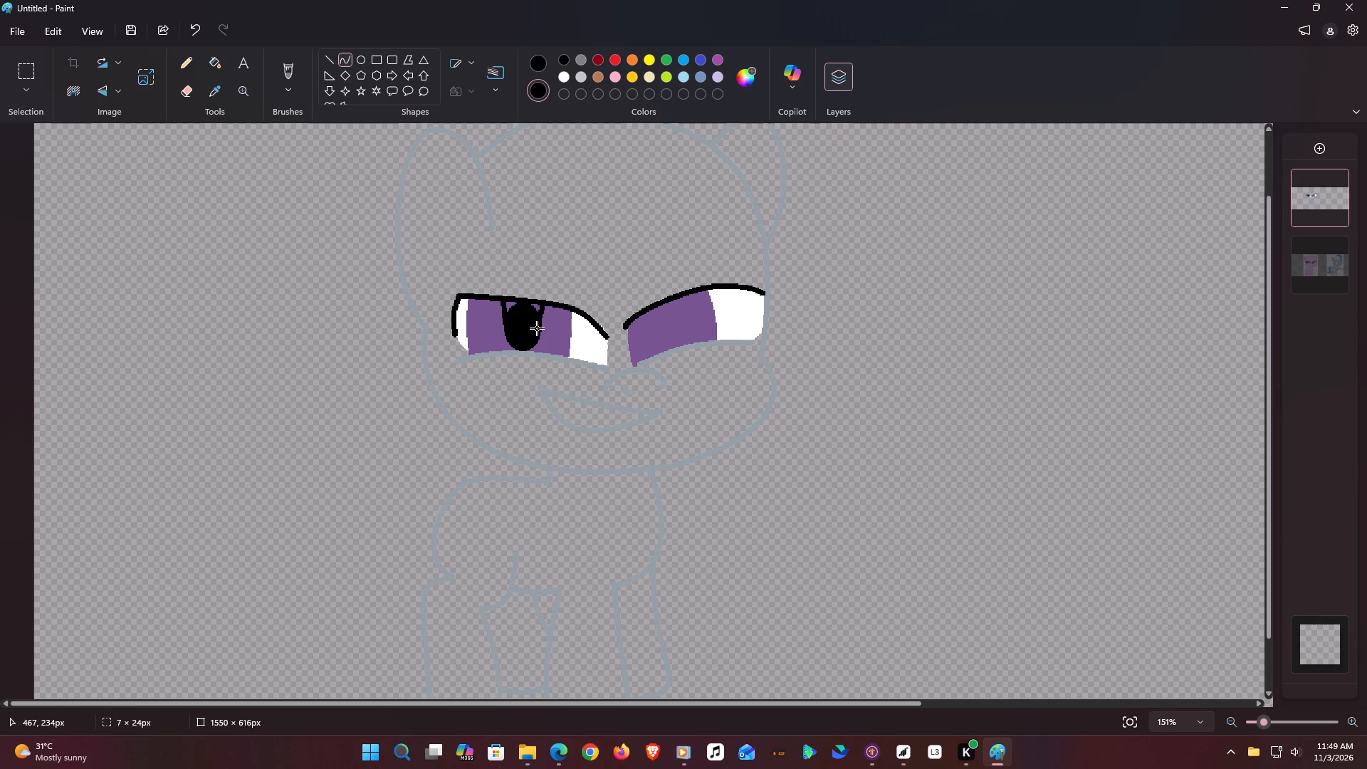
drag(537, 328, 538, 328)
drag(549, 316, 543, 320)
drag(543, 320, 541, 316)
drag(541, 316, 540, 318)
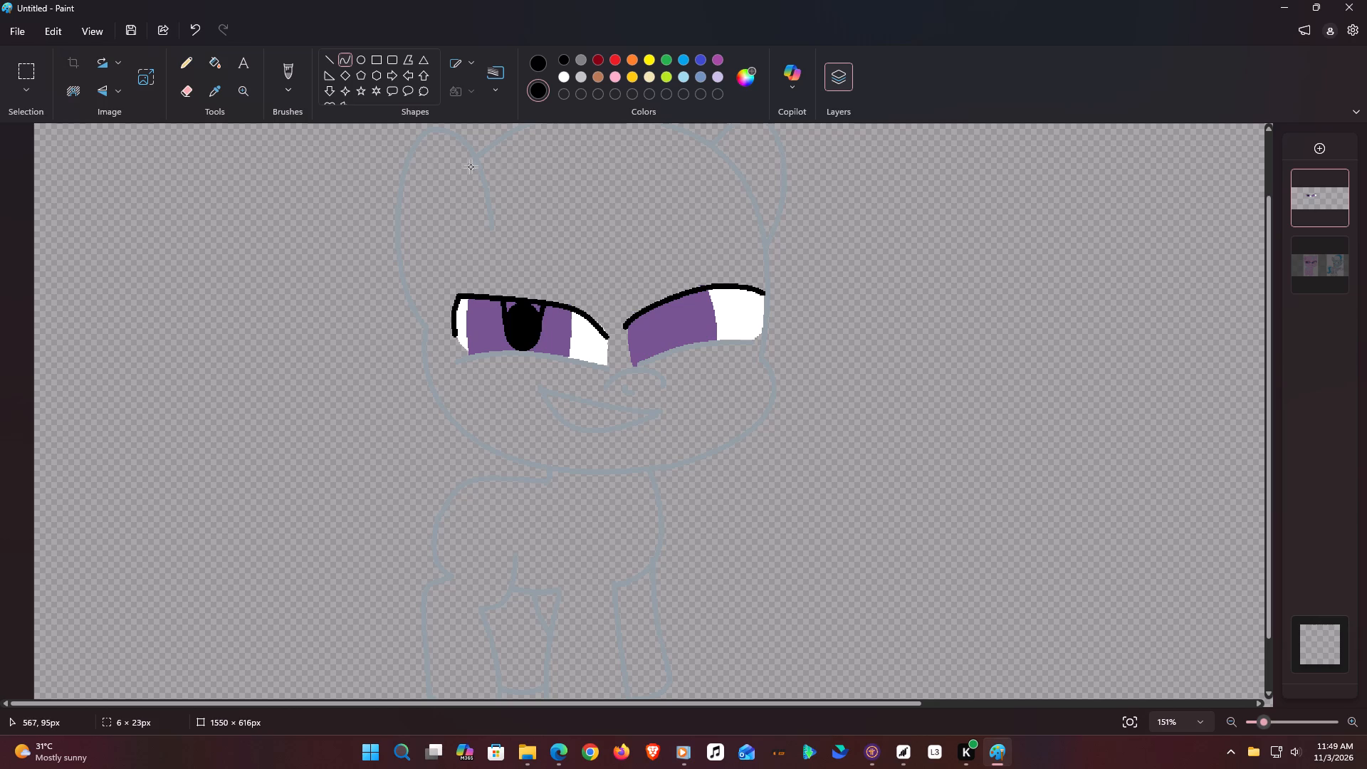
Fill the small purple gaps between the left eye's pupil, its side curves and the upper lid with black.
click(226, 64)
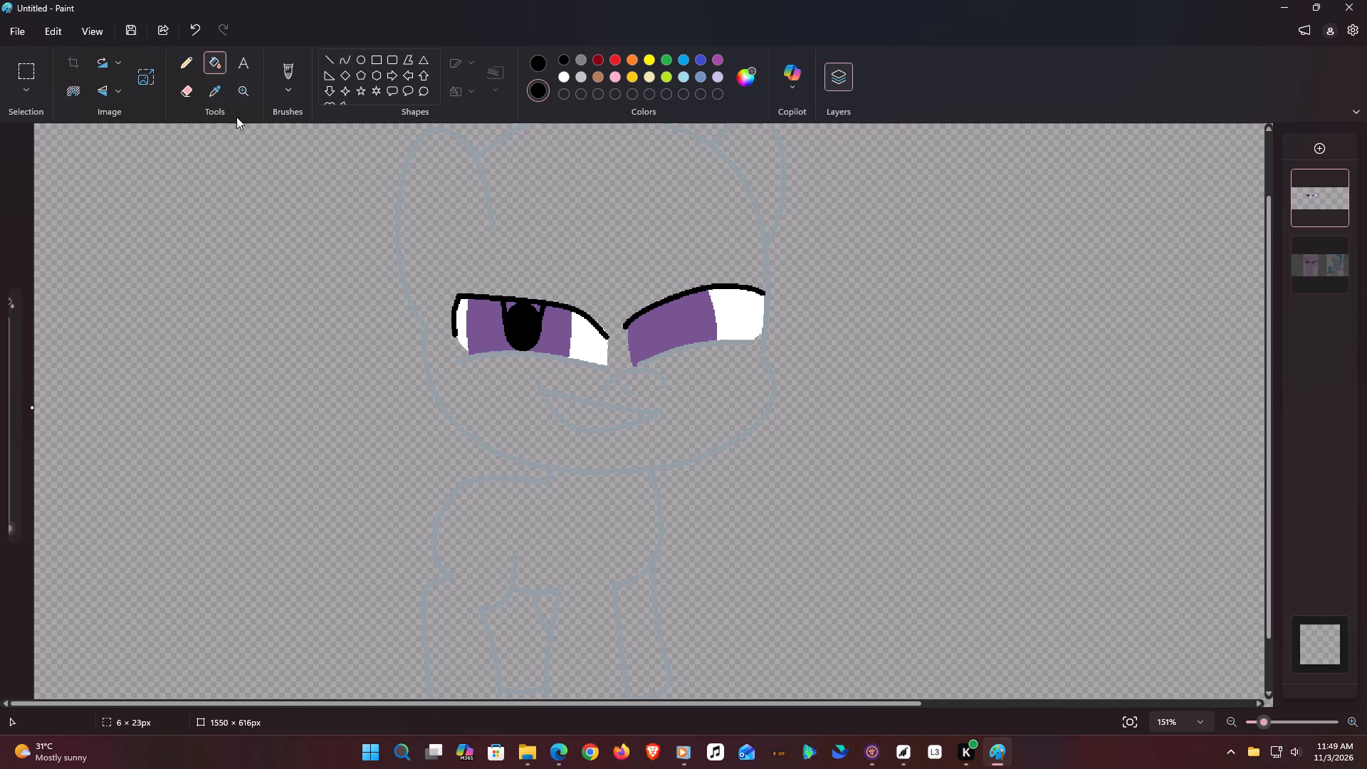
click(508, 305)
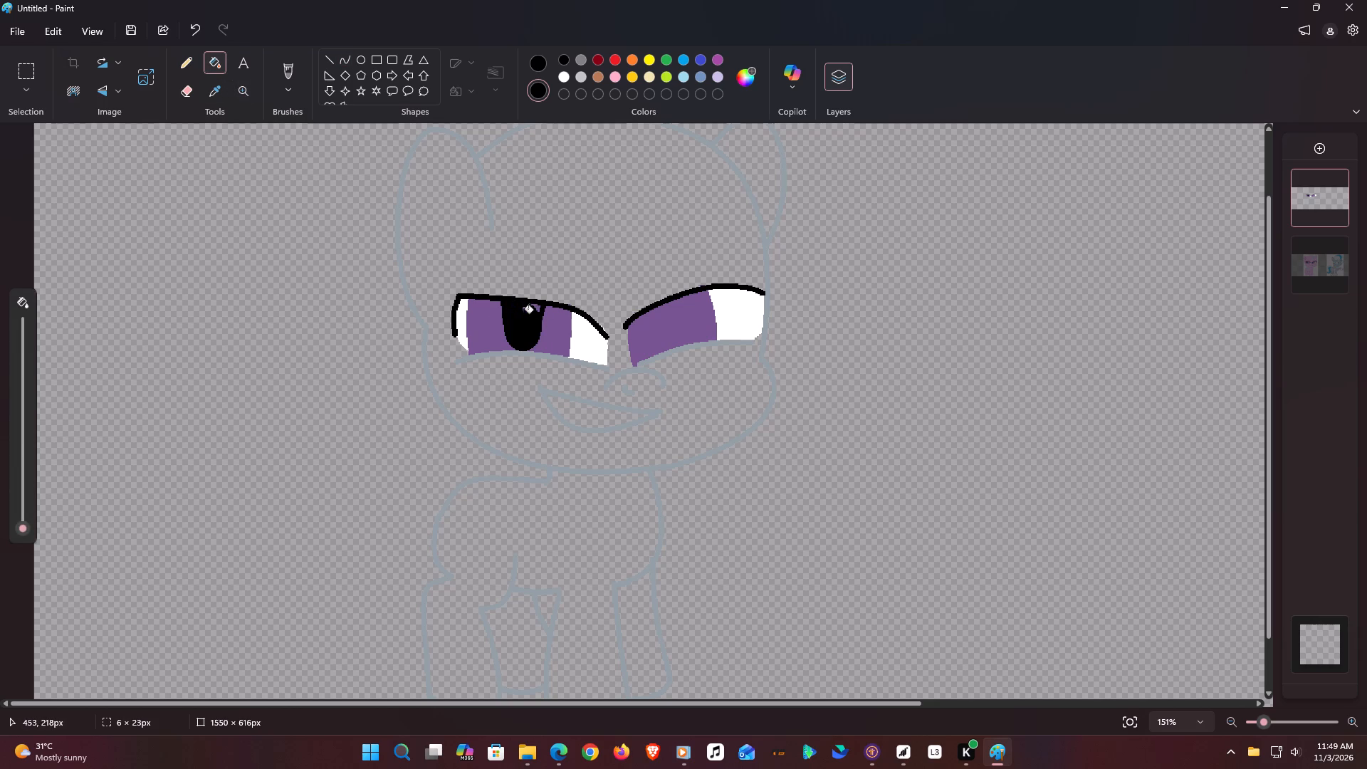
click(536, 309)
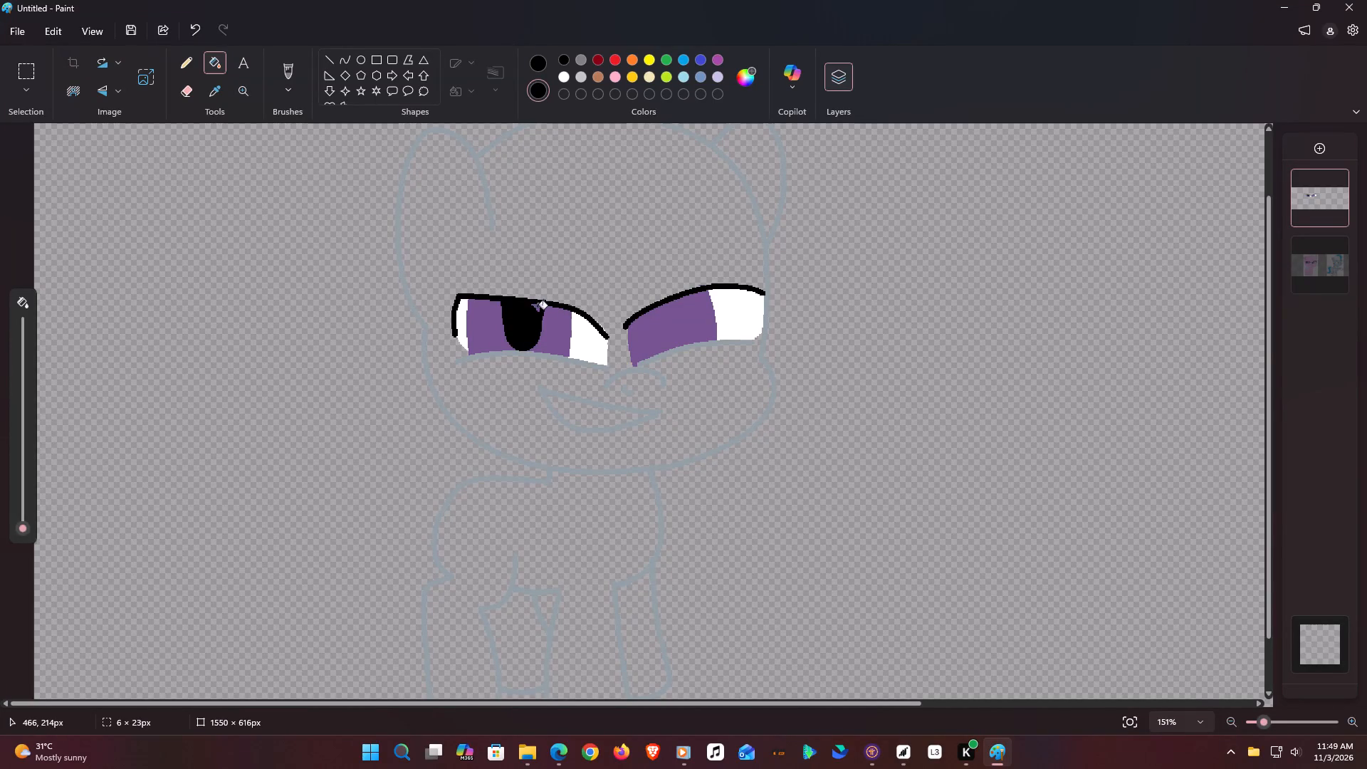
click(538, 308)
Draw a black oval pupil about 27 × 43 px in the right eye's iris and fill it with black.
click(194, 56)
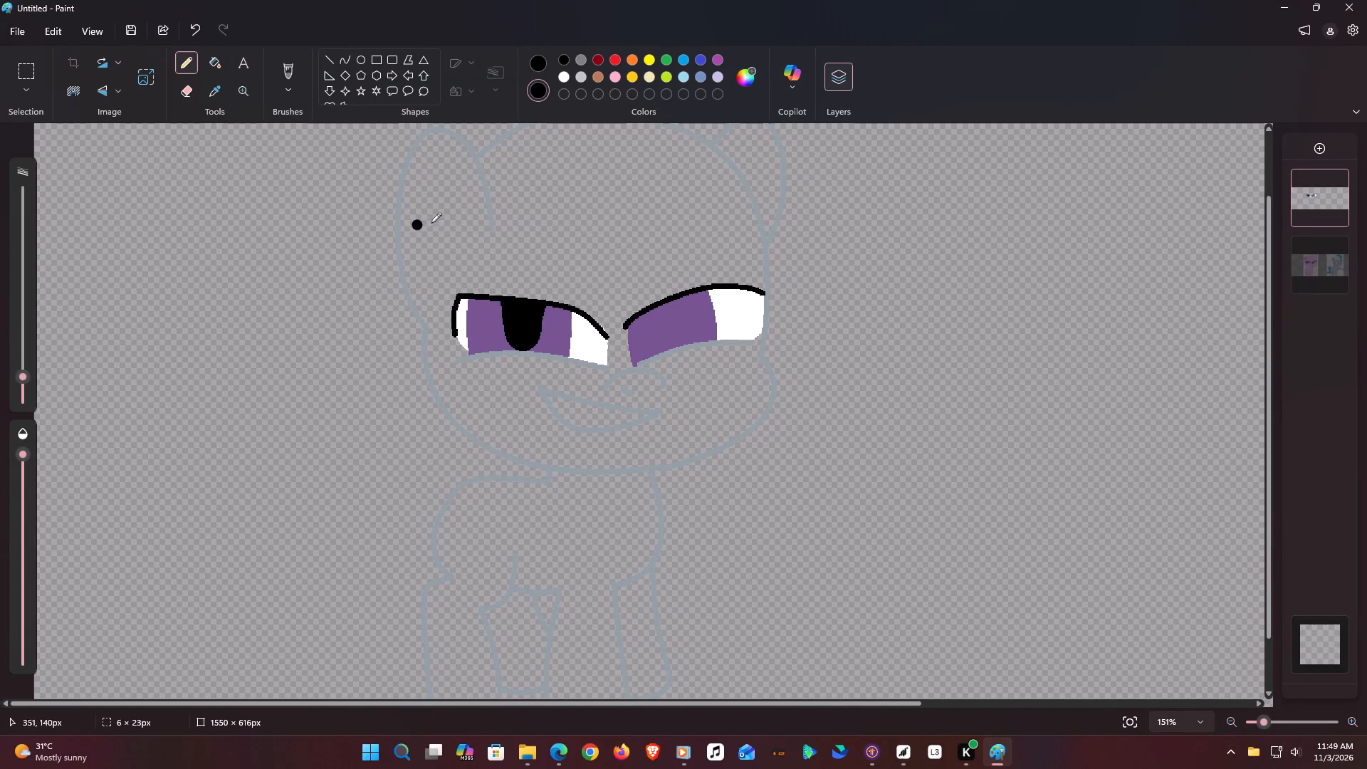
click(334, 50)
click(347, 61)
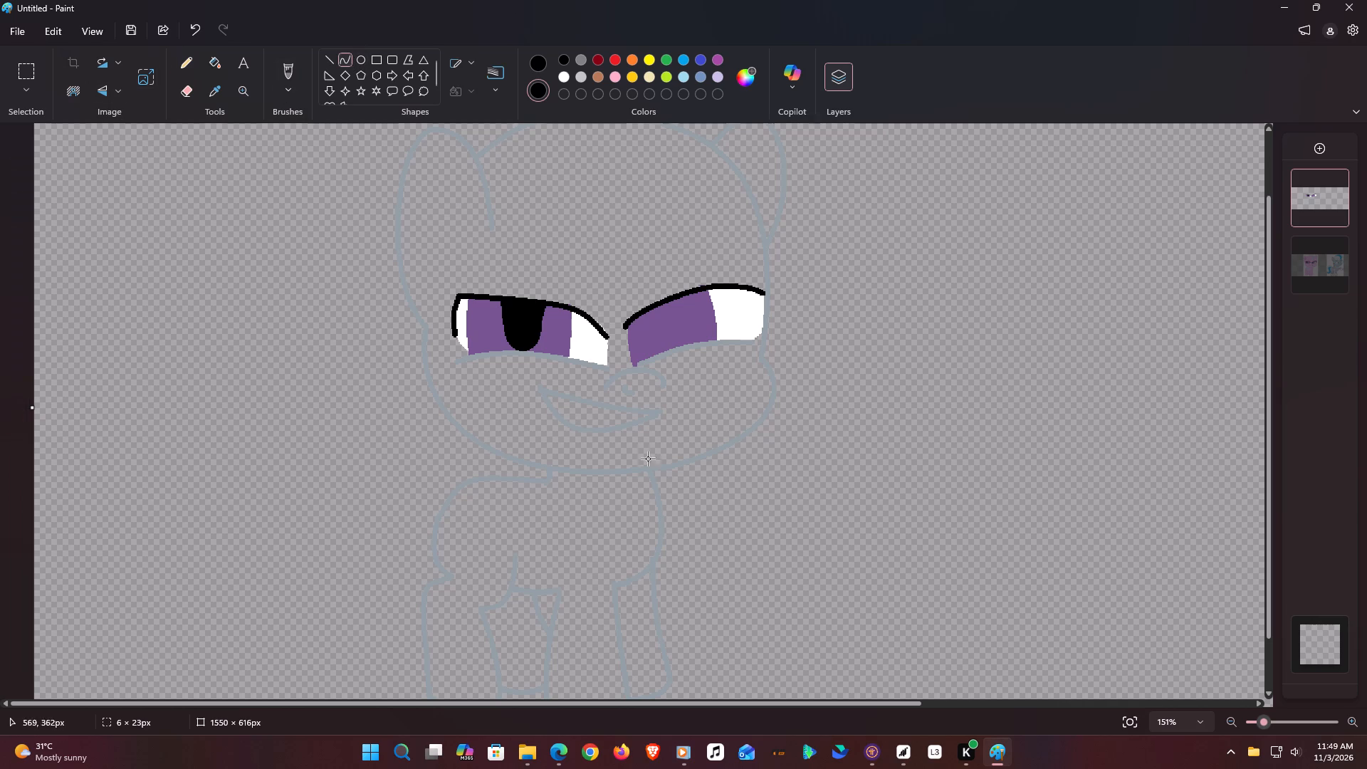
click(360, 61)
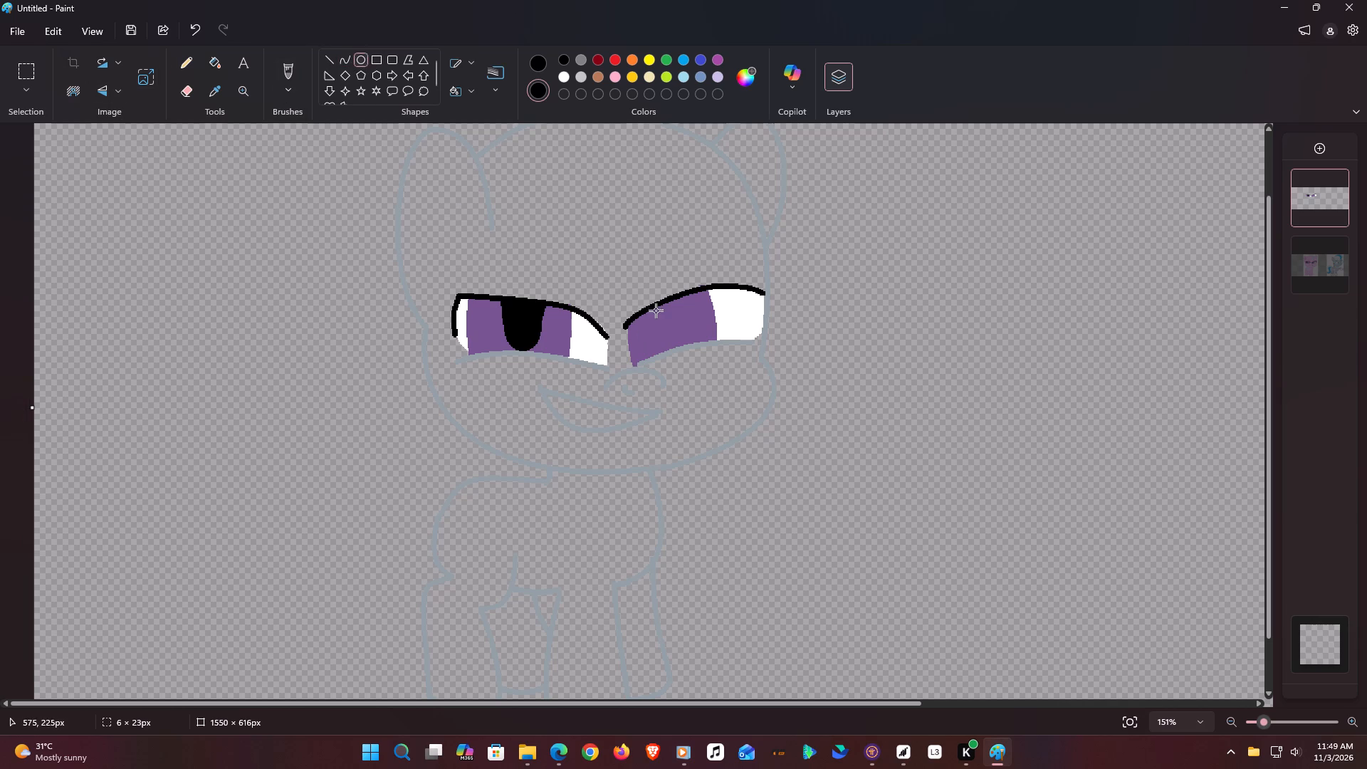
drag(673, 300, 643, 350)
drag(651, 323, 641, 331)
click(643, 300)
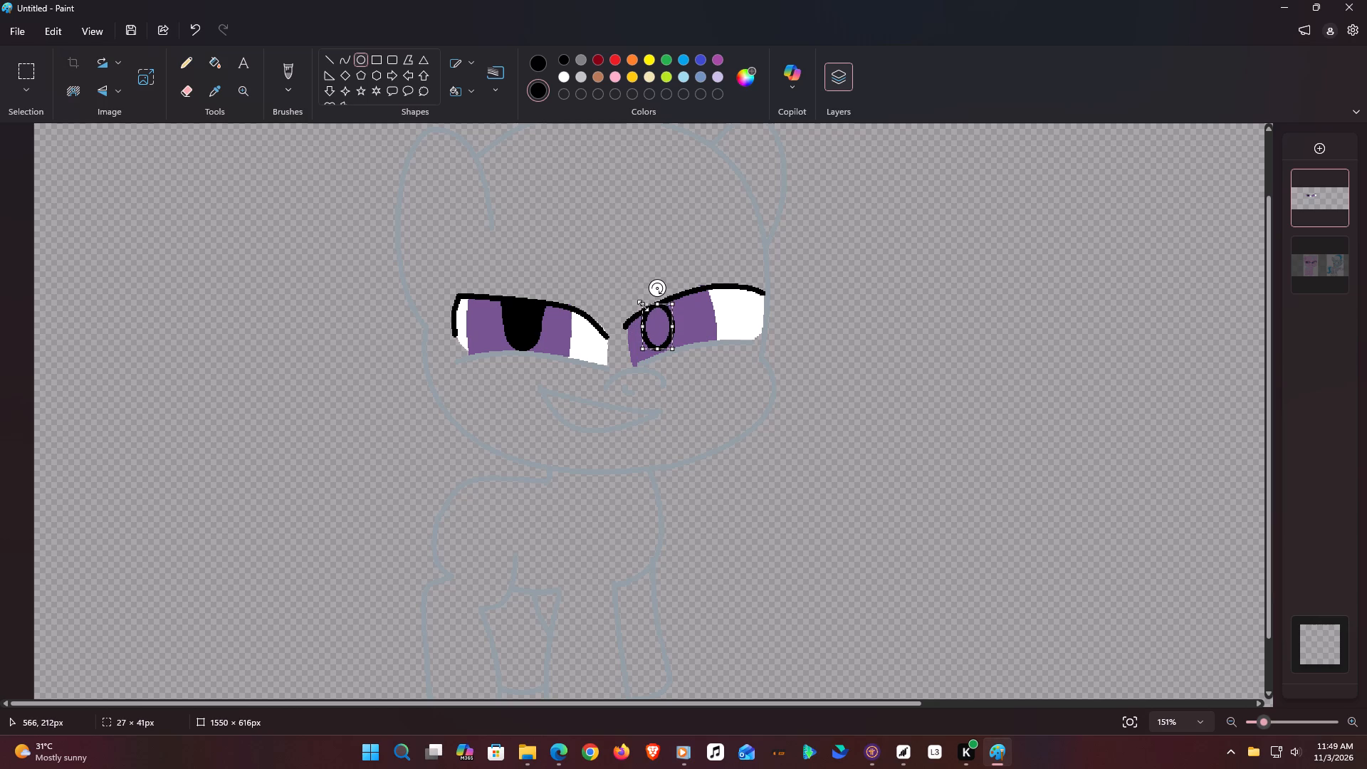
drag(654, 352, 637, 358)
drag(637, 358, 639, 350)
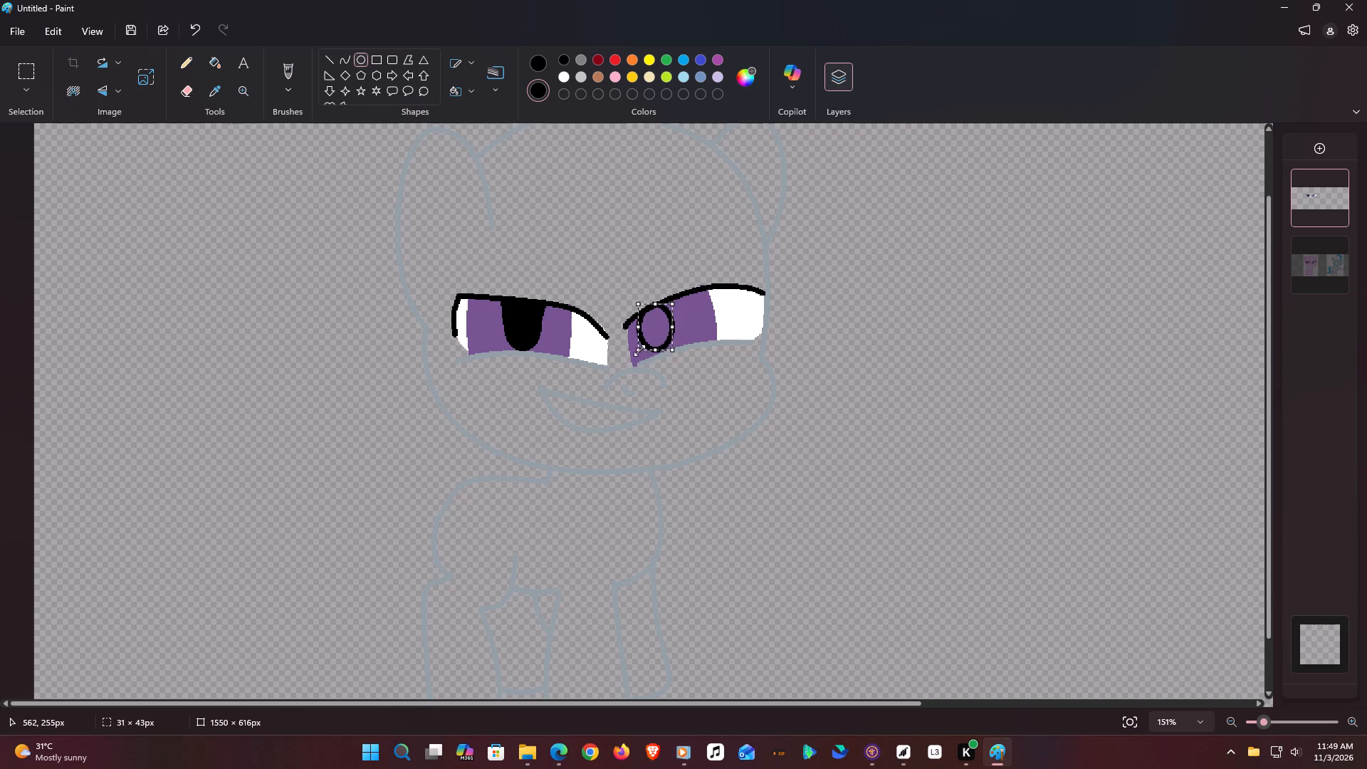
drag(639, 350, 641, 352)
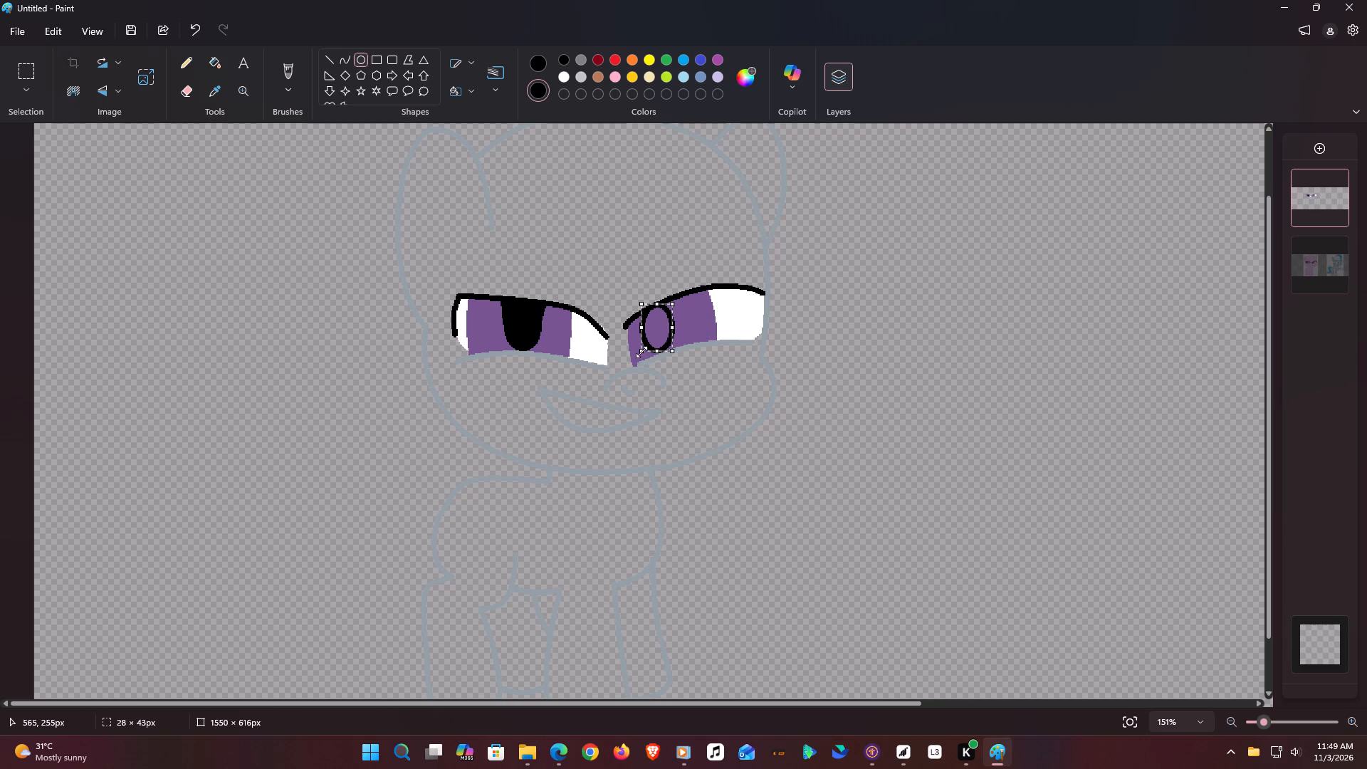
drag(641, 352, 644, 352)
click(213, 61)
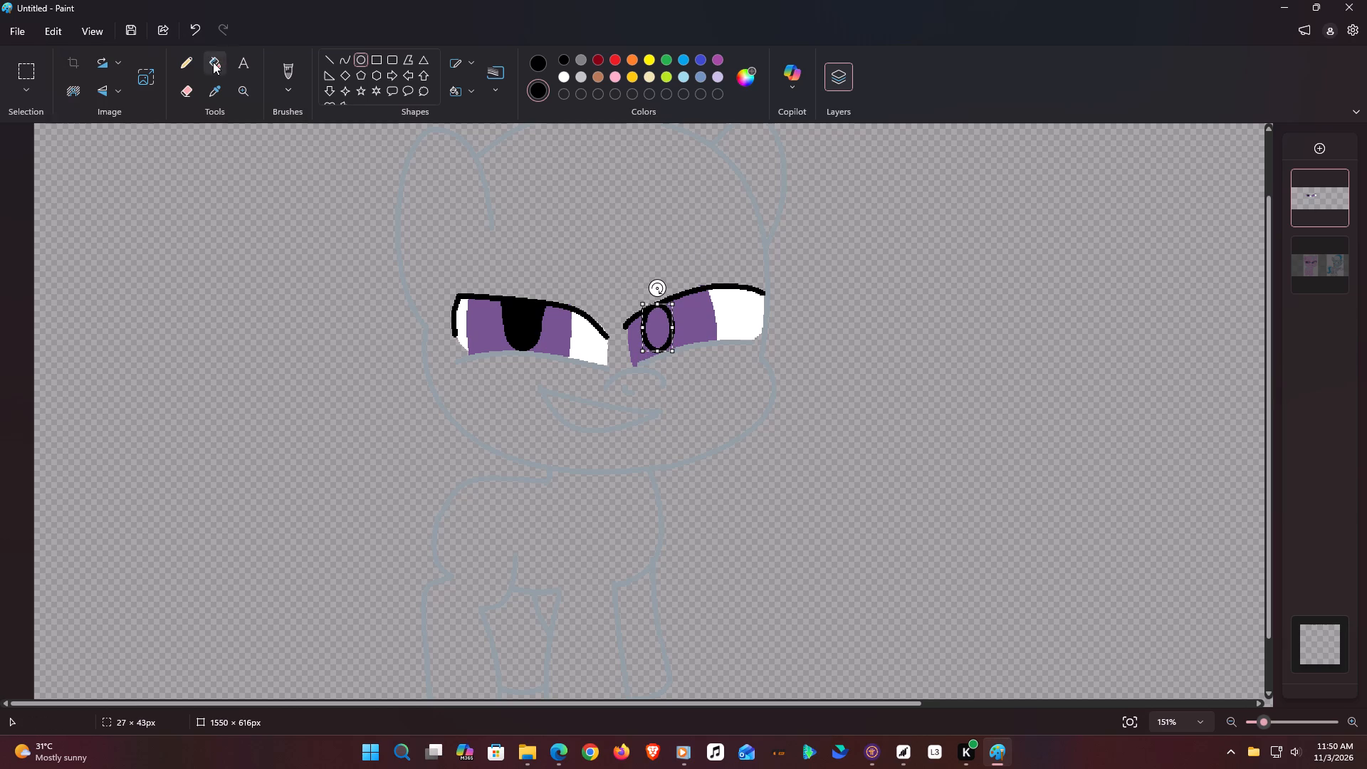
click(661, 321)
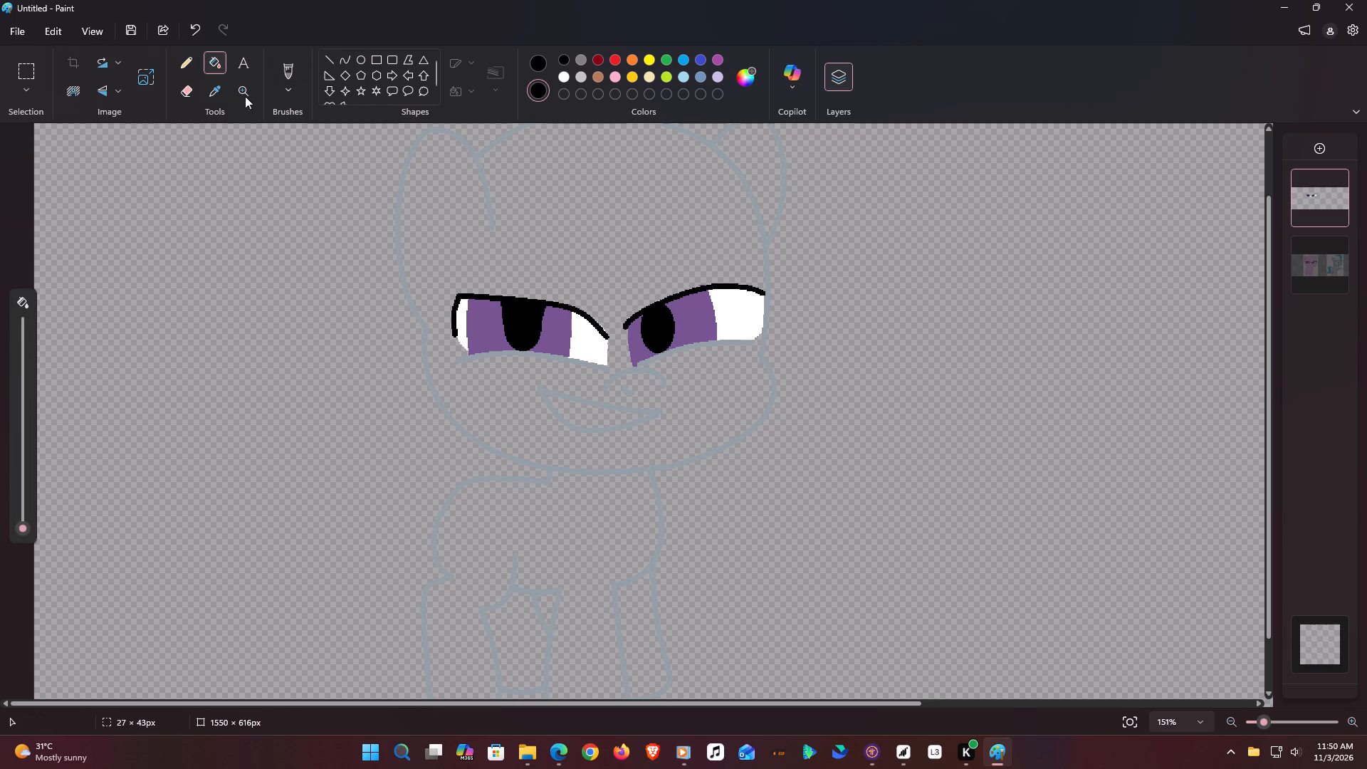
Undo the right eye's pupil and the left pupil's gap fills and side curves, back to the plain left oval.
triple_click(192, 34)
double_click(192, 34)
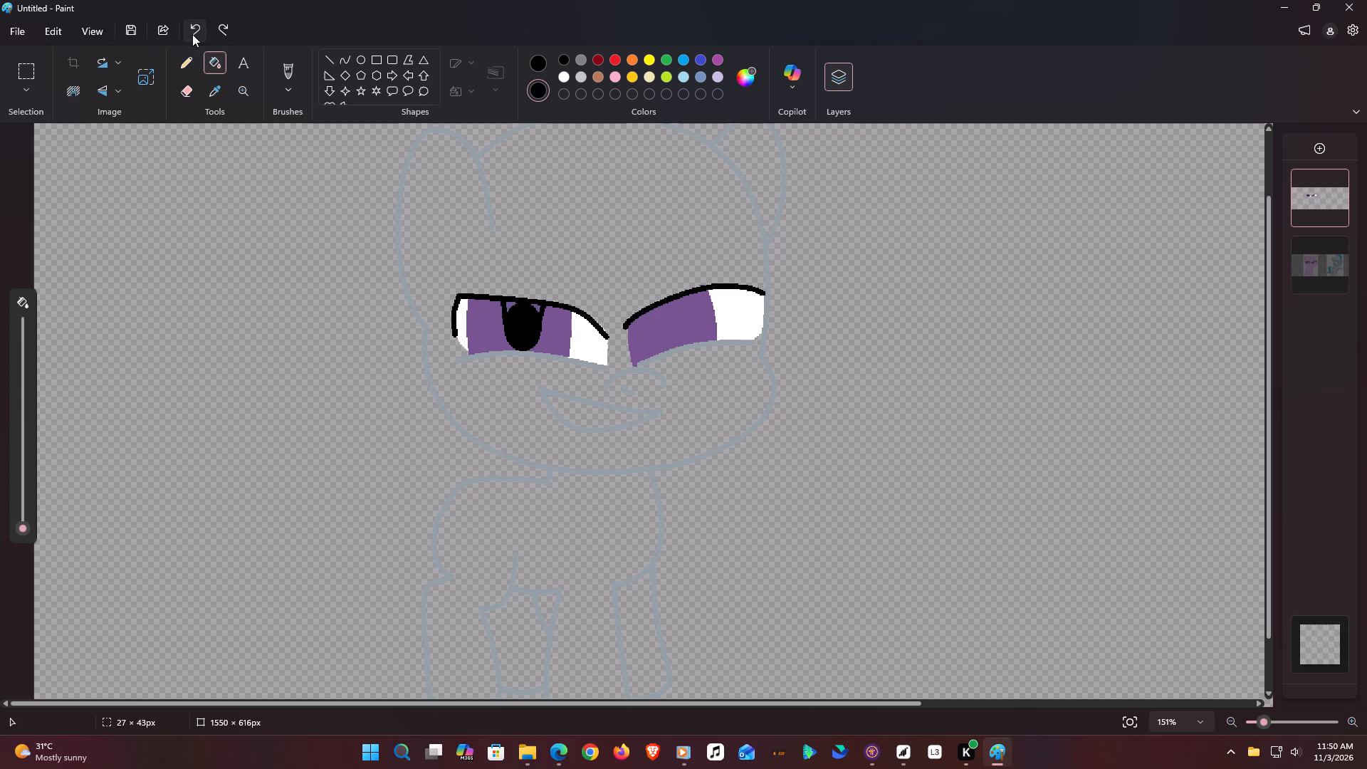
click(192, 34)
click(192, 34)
Draw a black oval pupil about 25 × 38 px near the inner end of the right iris, just under the lid, and fill it with black.
click(362, 61)
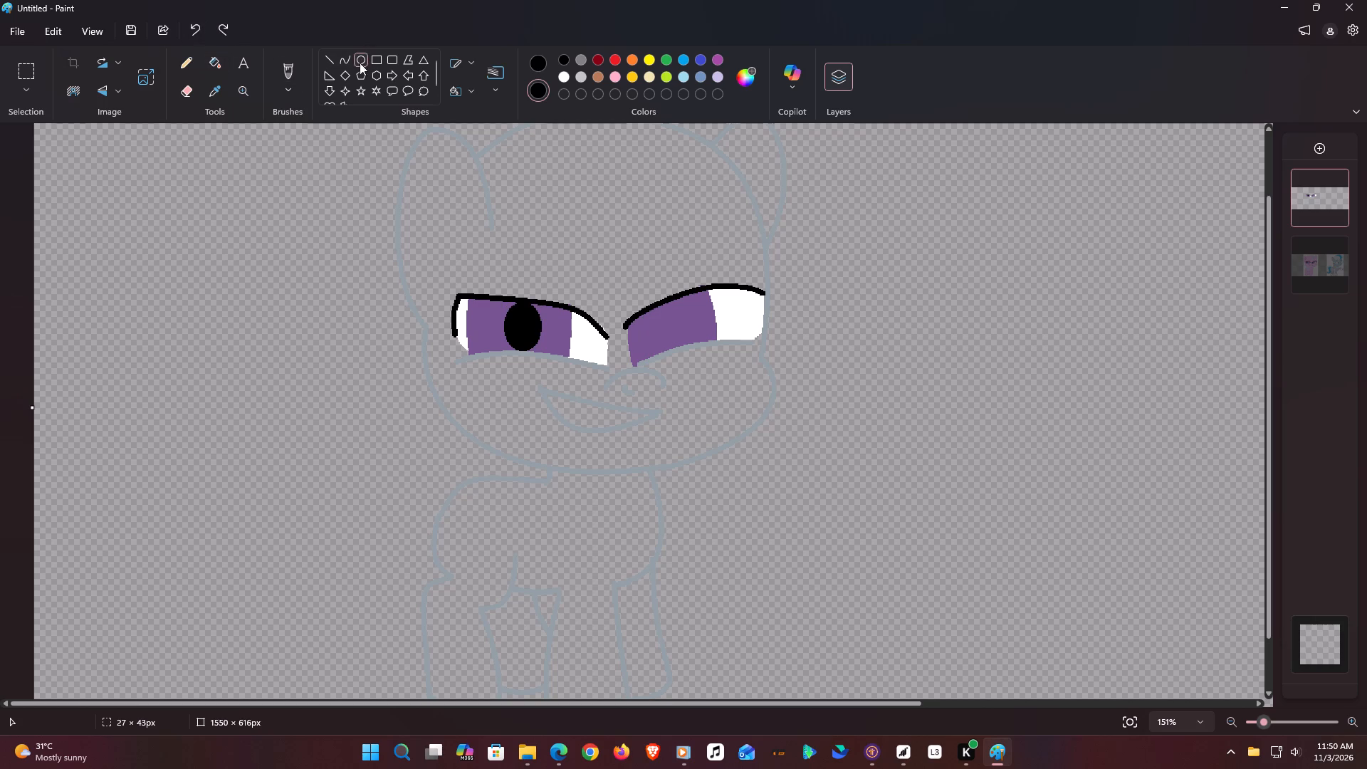
drag(655, 307, 629, 351)
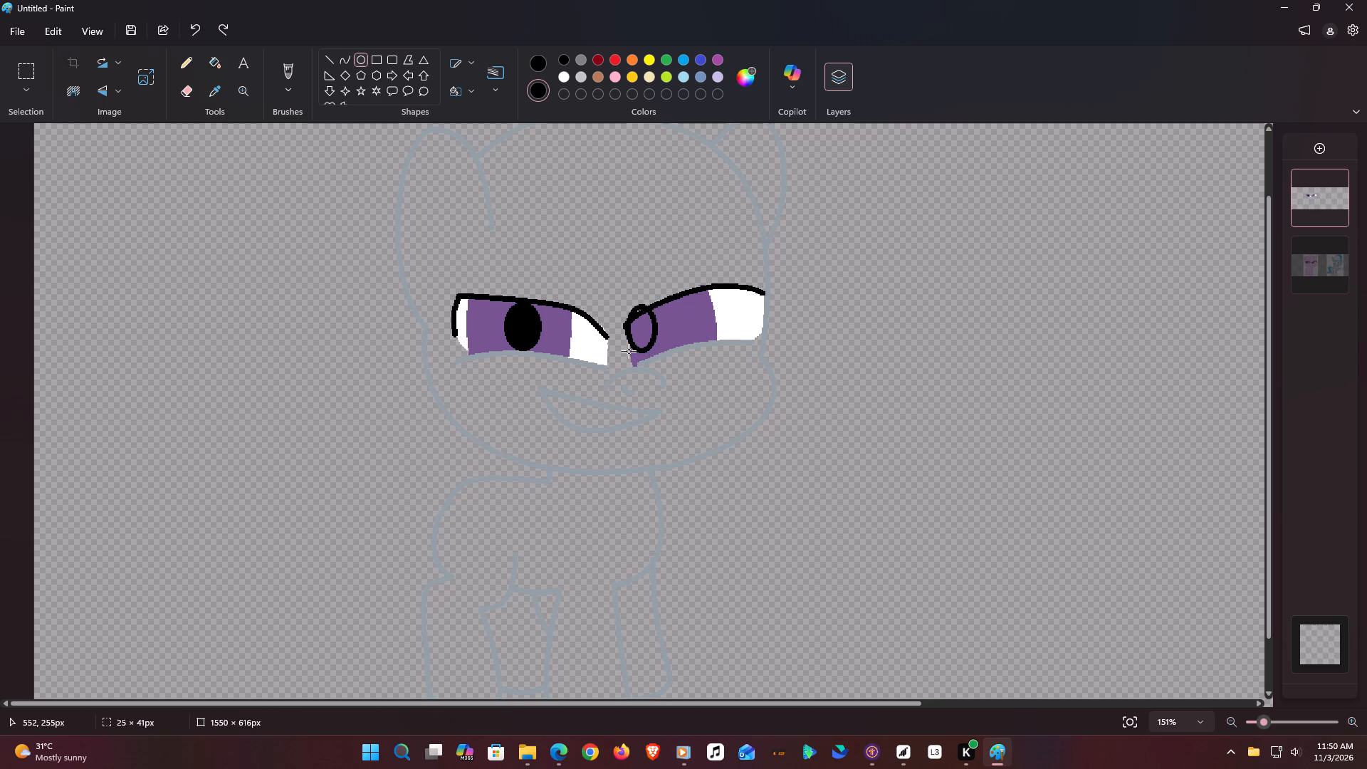
drag(629, 351, 629, 348)
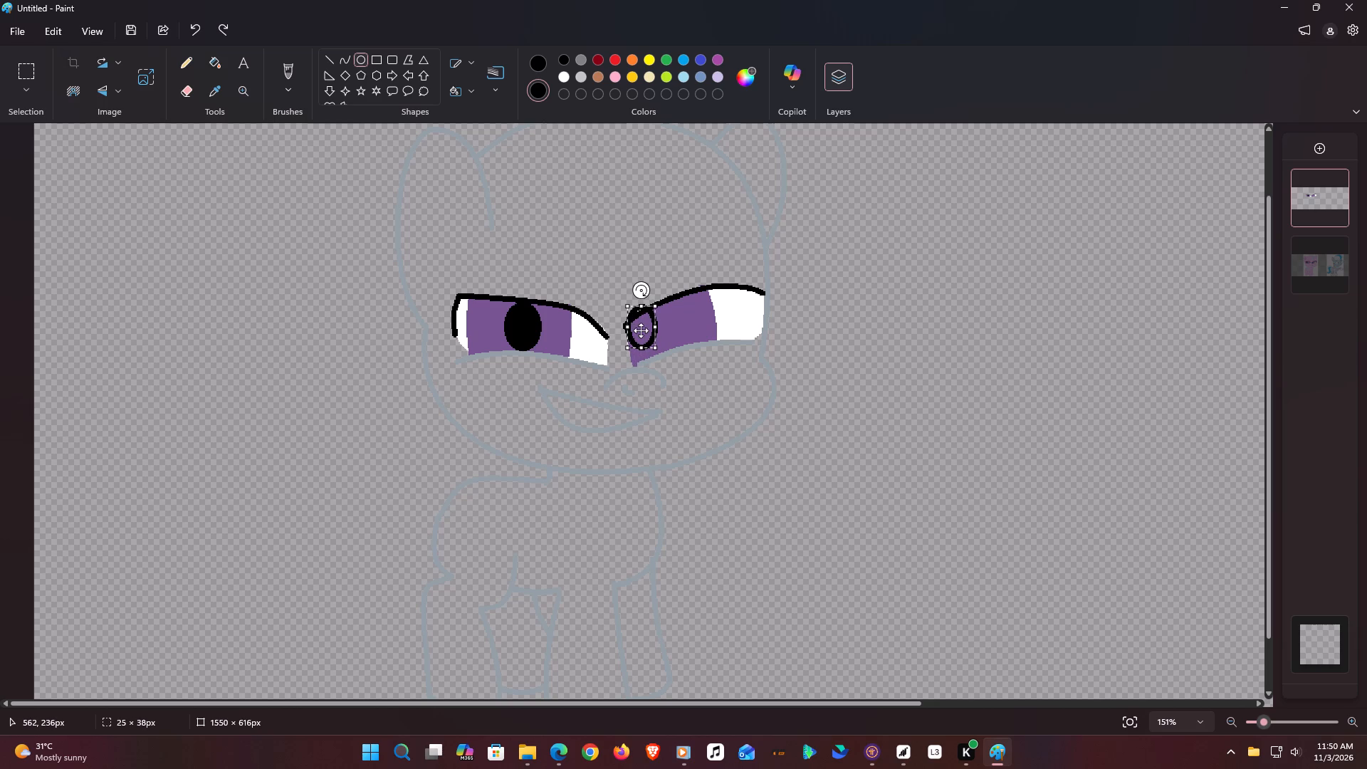
drag(641, 330, 652, 335)
click(208, 61)
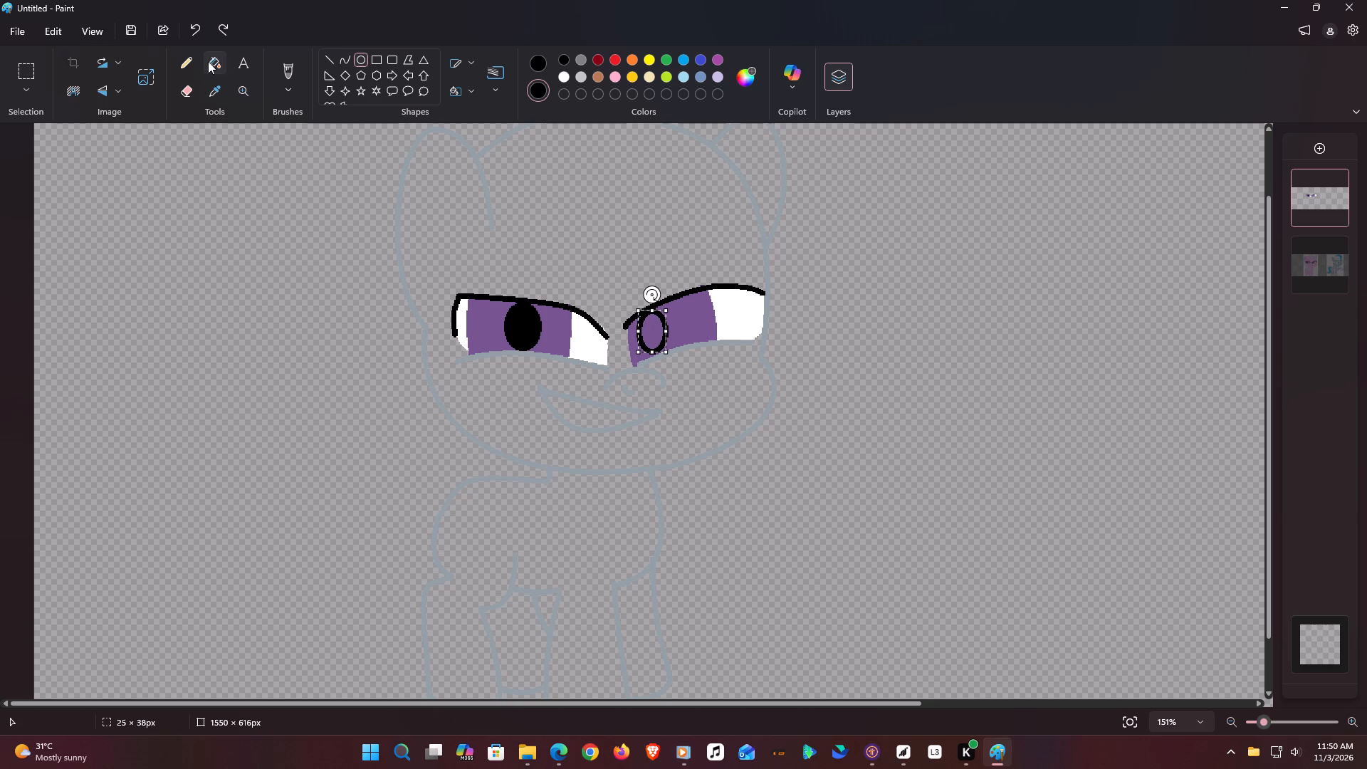
click(644, 333)
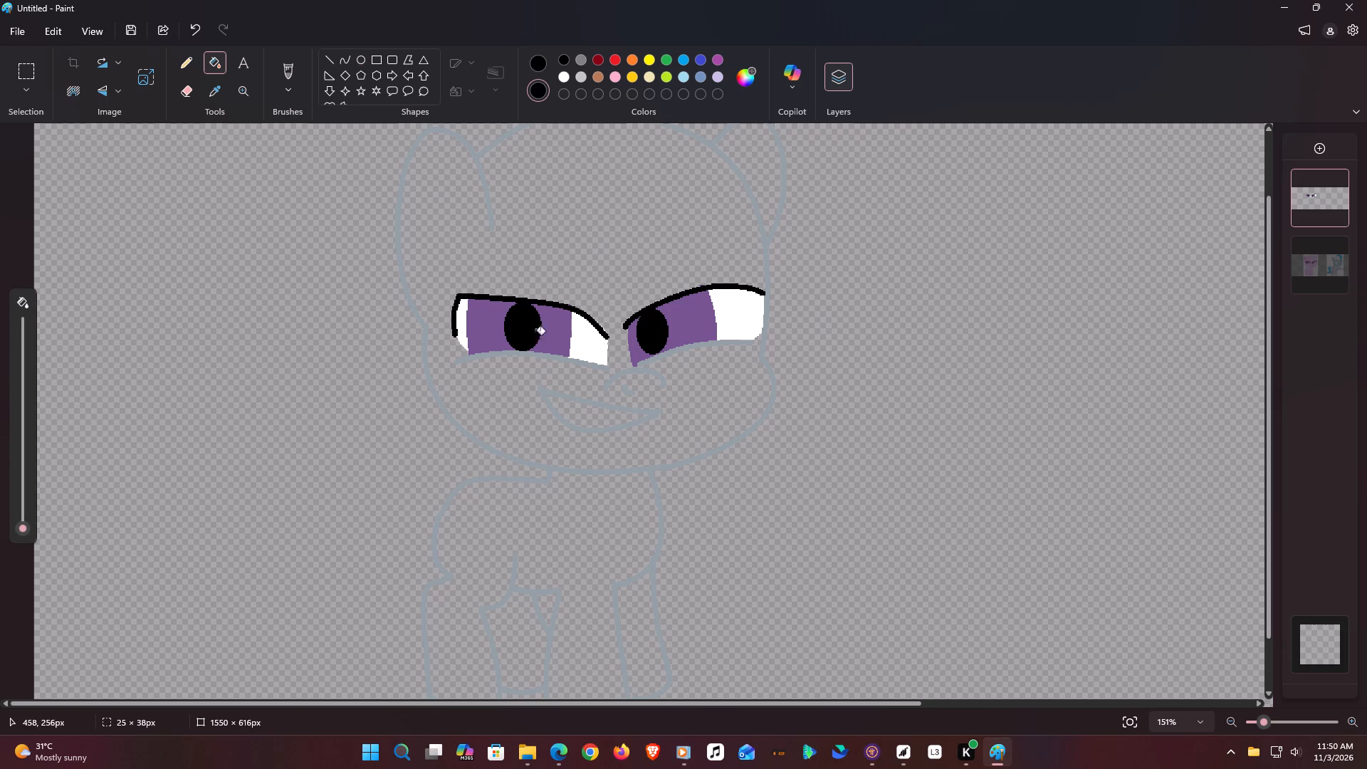
click(187, 59)
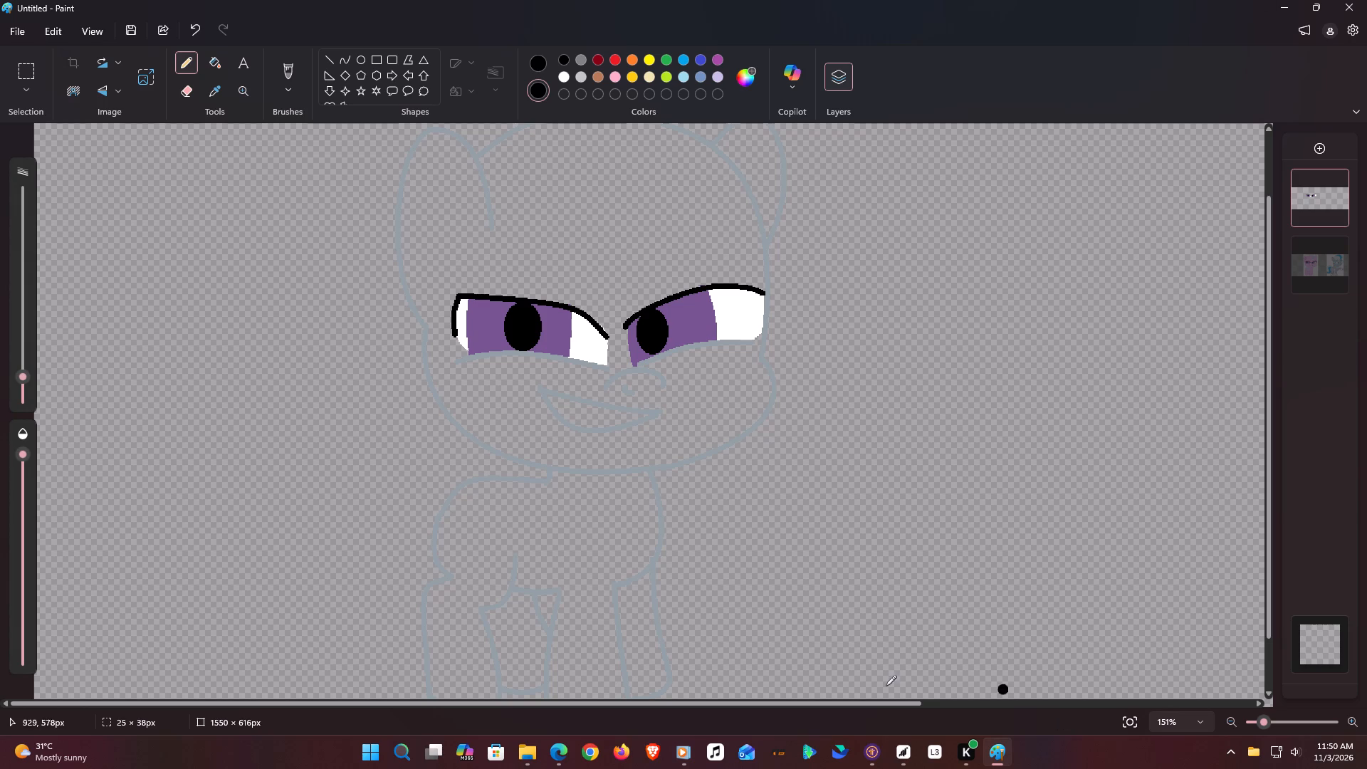
Show the reference picture layer to compare the eyes with both reference characters, and hide it again.
drag(878, 707, 1366, 662)
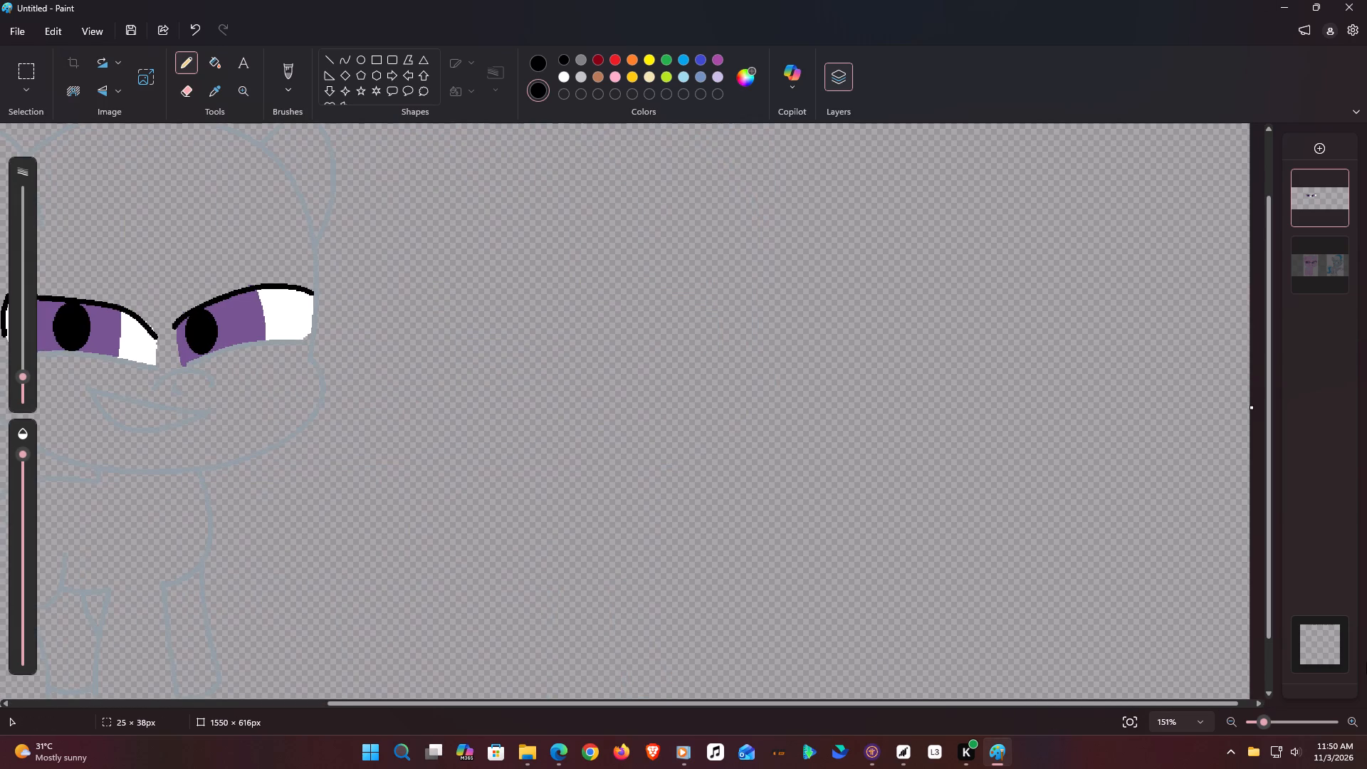
drag(1366, 662, 1366, 659)
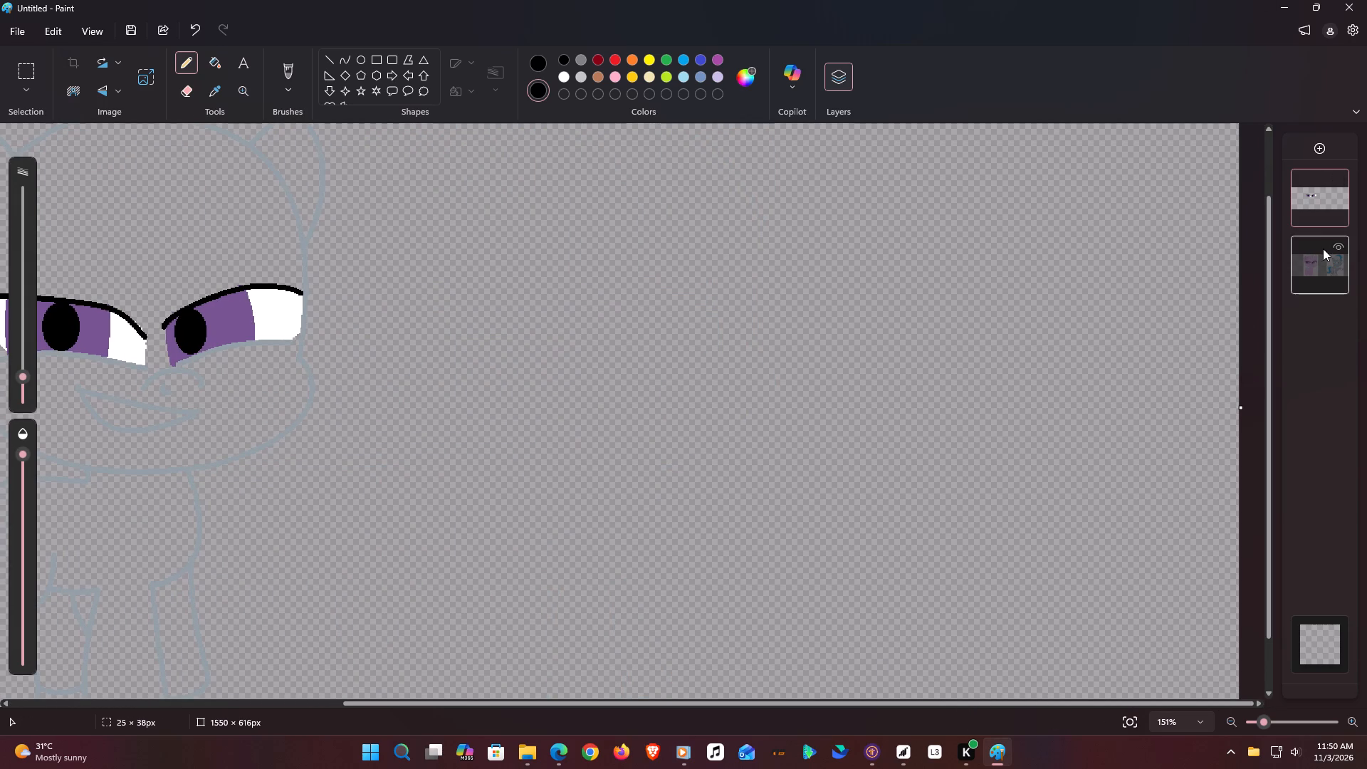
click(1336, 244)
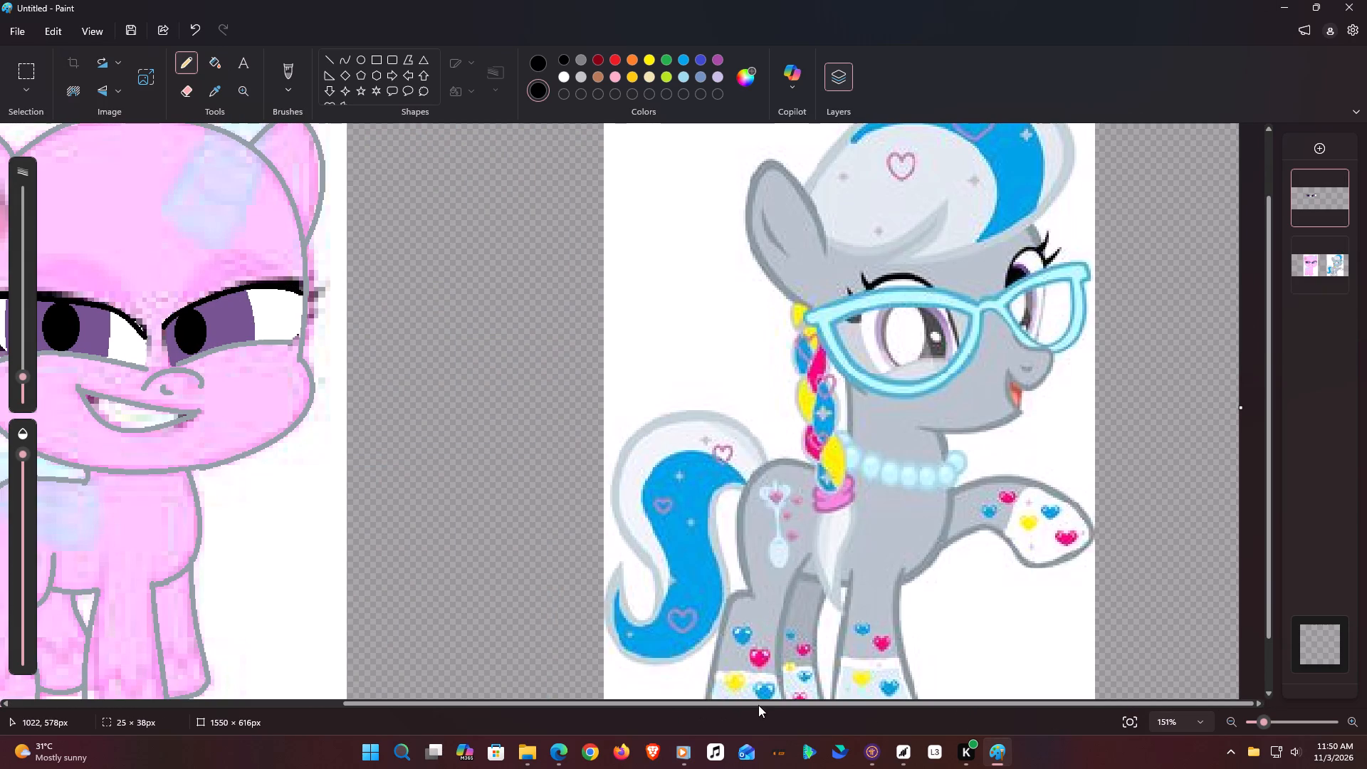
drag(760, 701, 896, 721)
drag(862, 704, 920, 705)
drag(1341, 241, 1341, 234)
click(1341, 241)
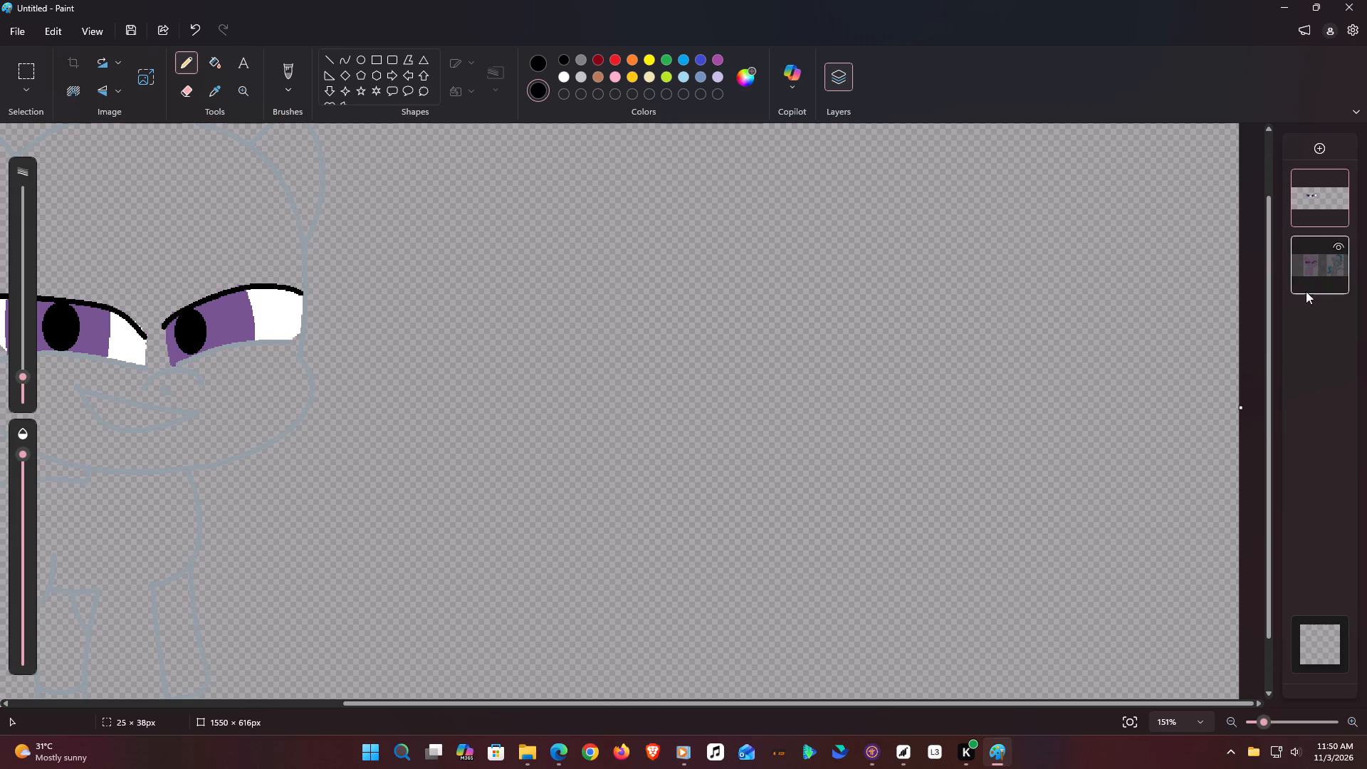
drag(833, 703, 483, 737)
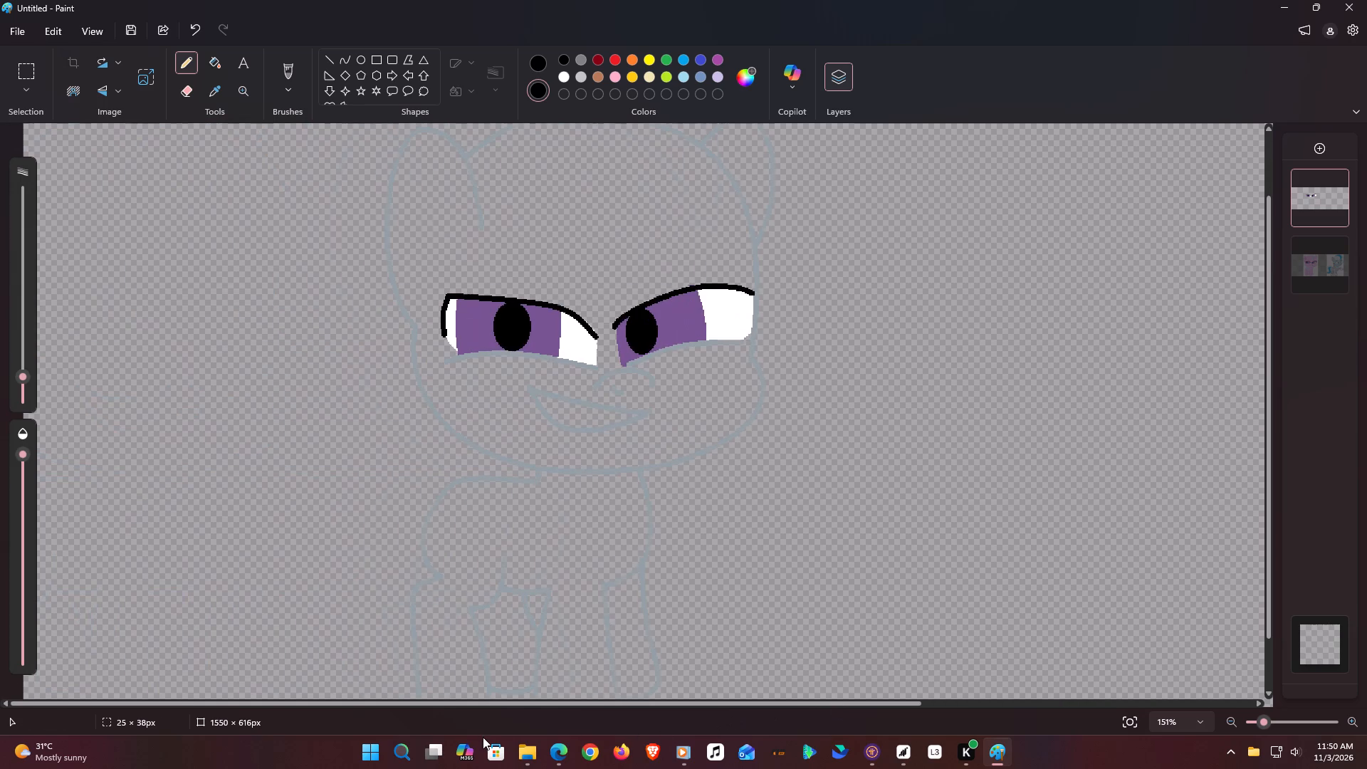
drag(483, 737, 472, 738)
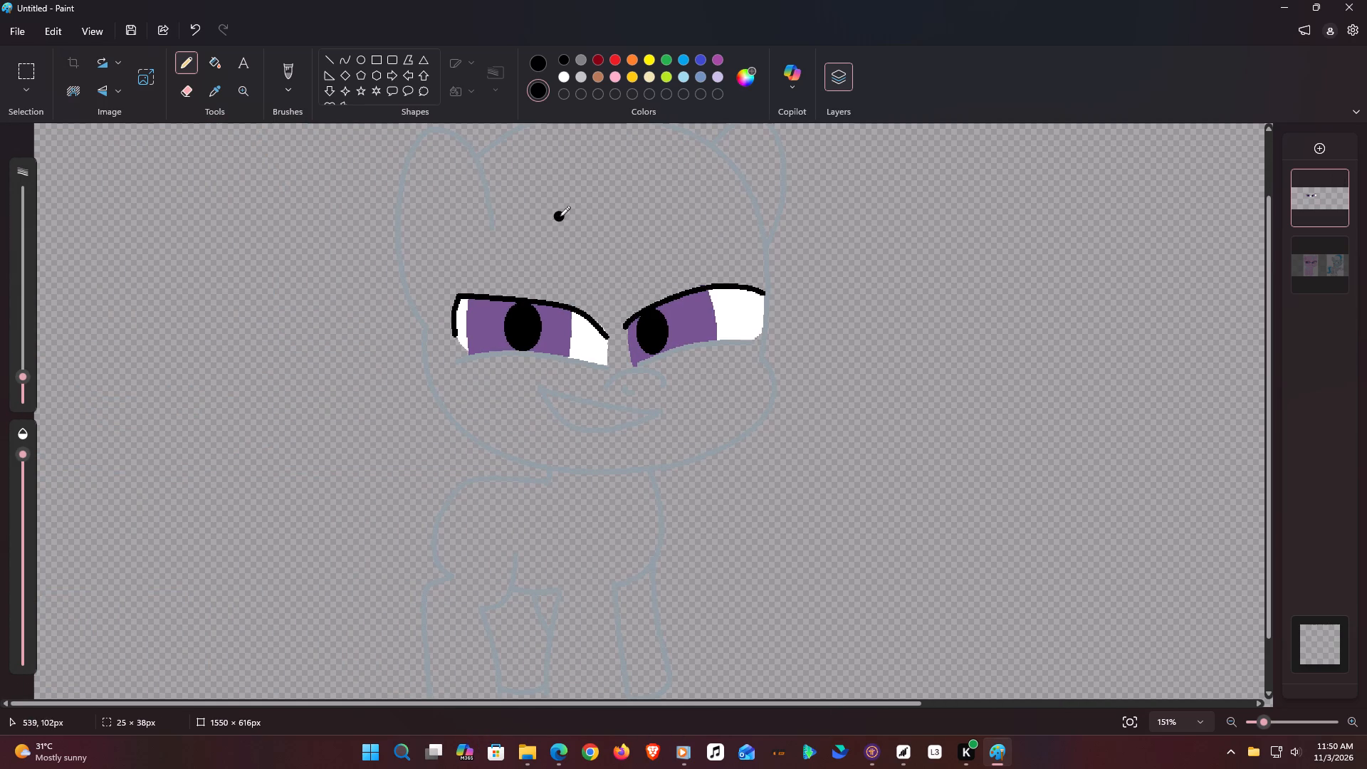
Draw the left eye's upper outer lash with two black curves about 26 × 14 px and 25 × 12 px and fill it black.
click(342, 59)
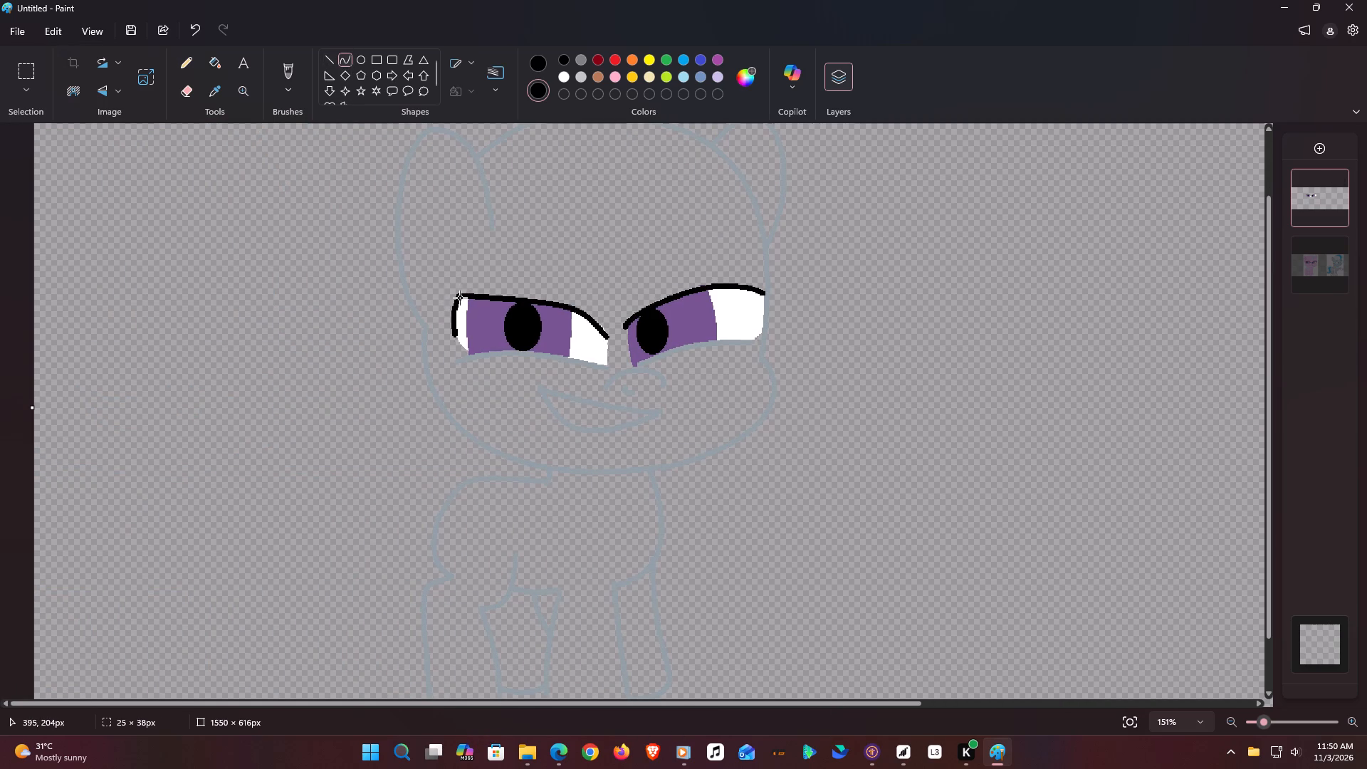
drag(457, 296, 429, 312)
drag(435, 301, 444, 308)
drag(444, 308, 444, 310)
click(340, 59)
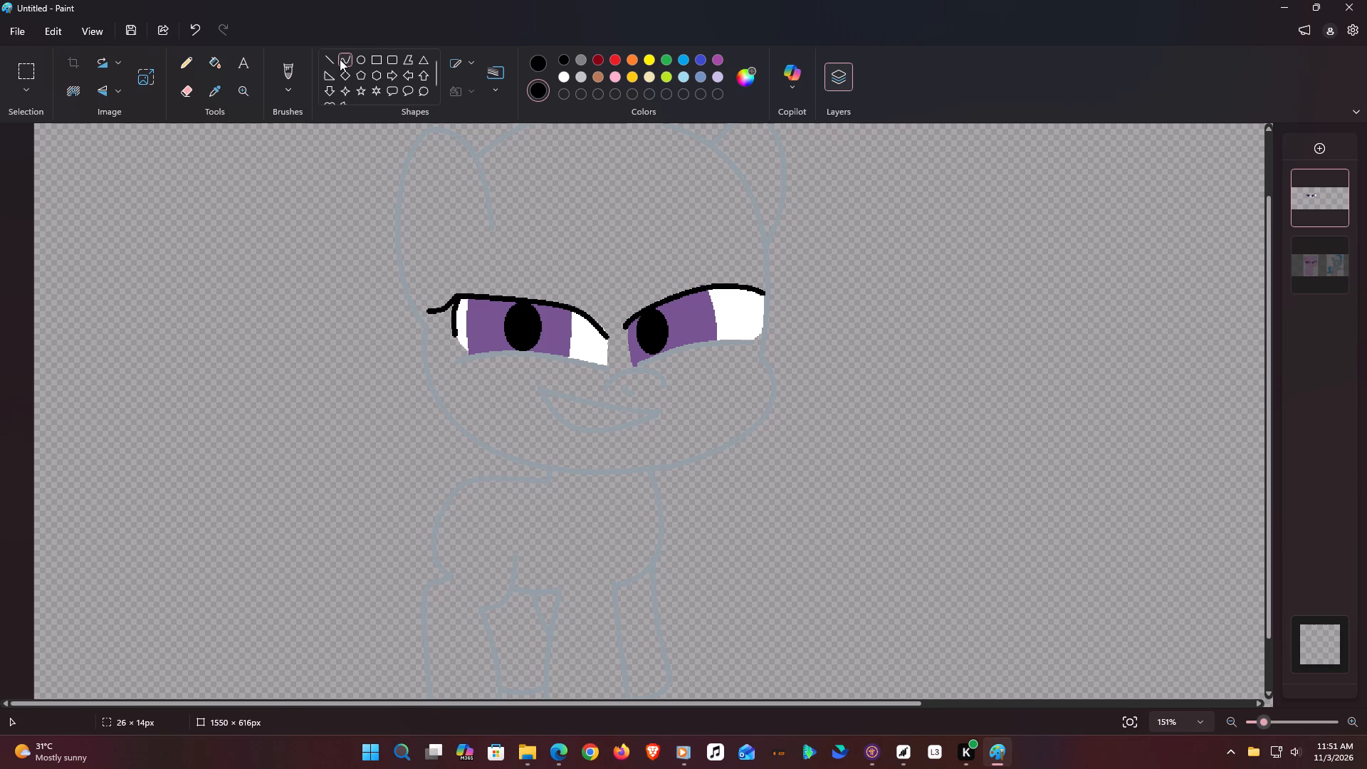
drag(429, 310, 443, 323)
drag(443, 323, 448, 323)
drag(448, 323, 456, 323)
click(431, 317)
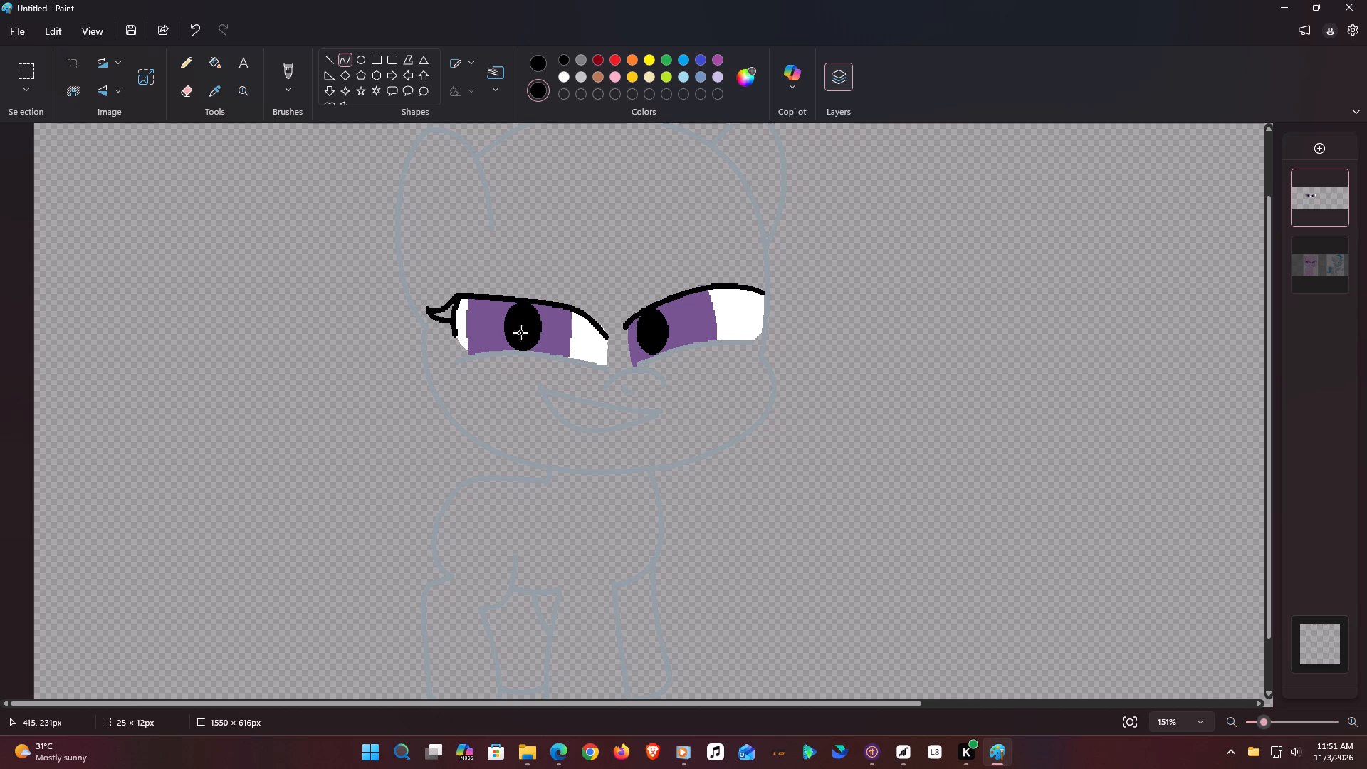
click(205, 62)
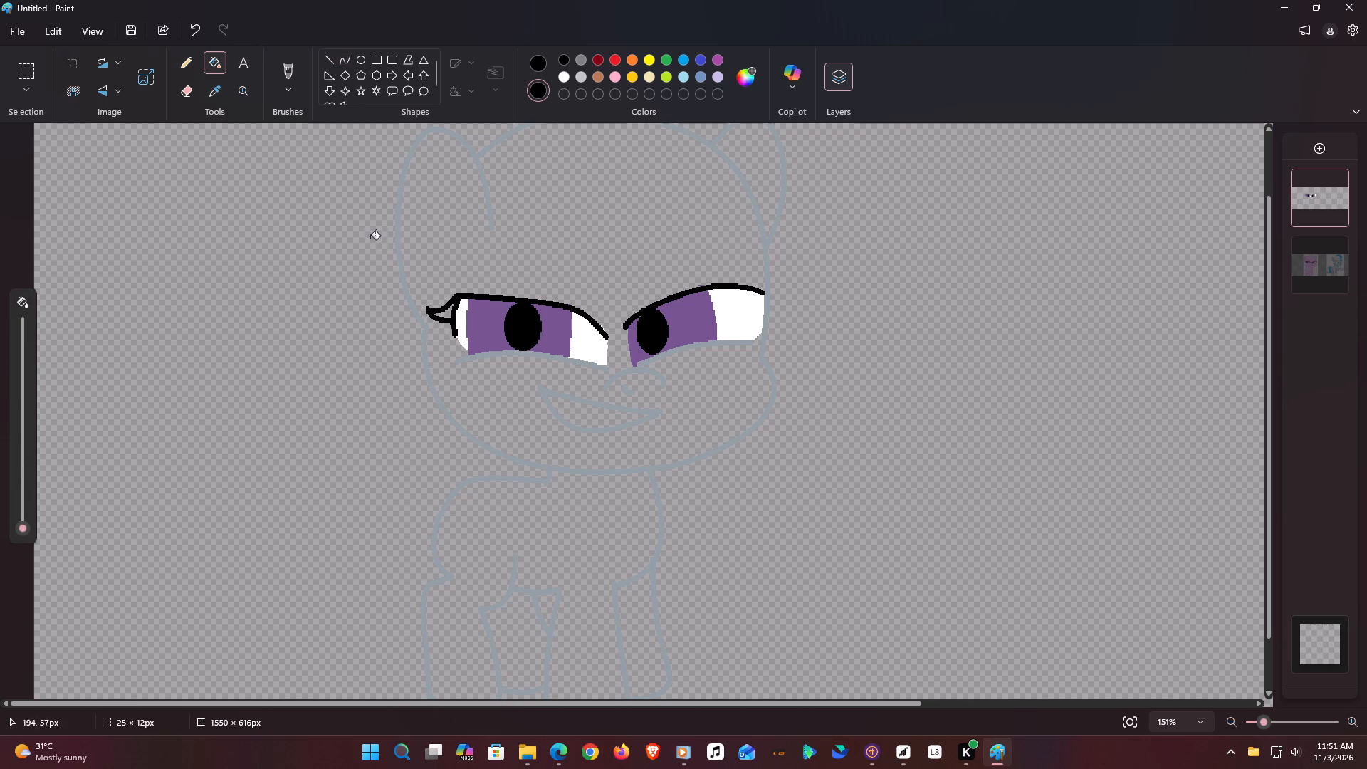
click(445, 308)
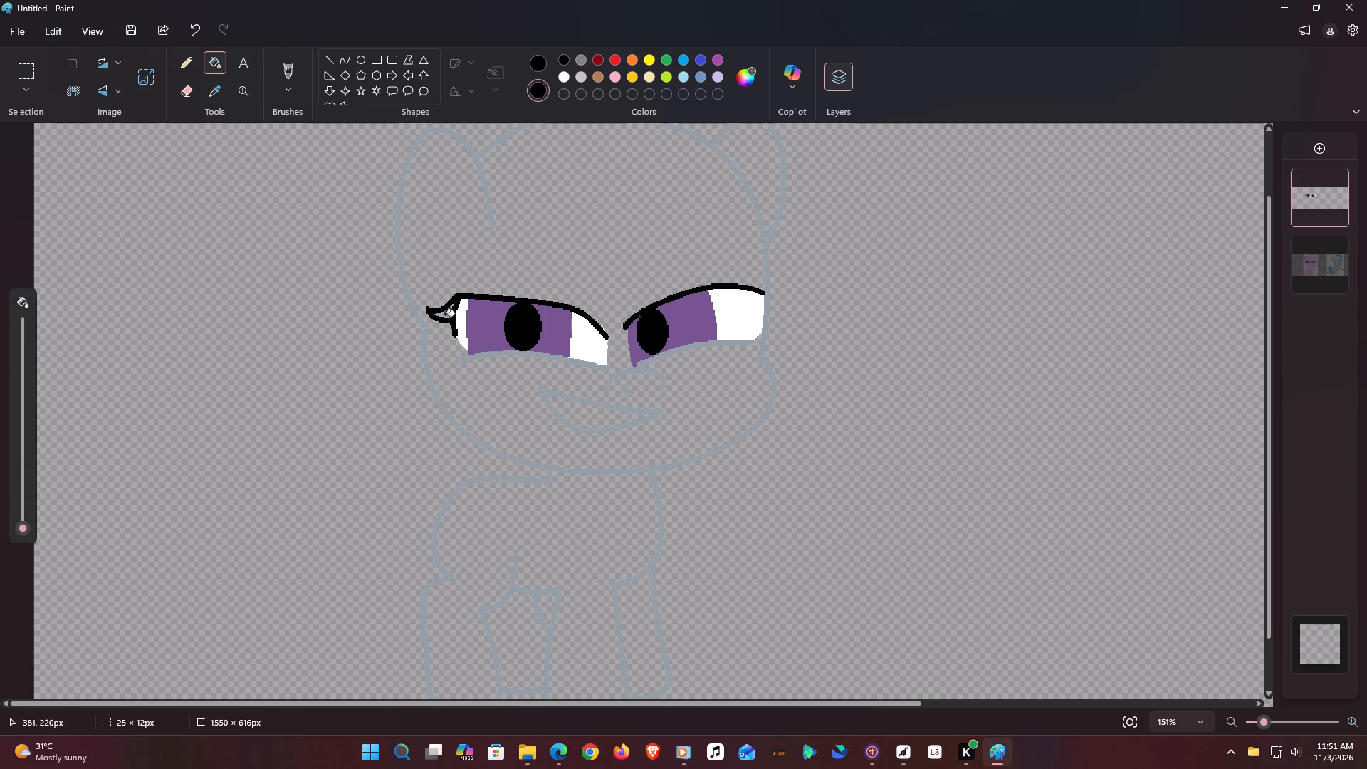
click(445, 315)
Draw a second lash below it with black curves about 9 × 23 px and 13 × 6 px and fill it black.
click(350, 61)
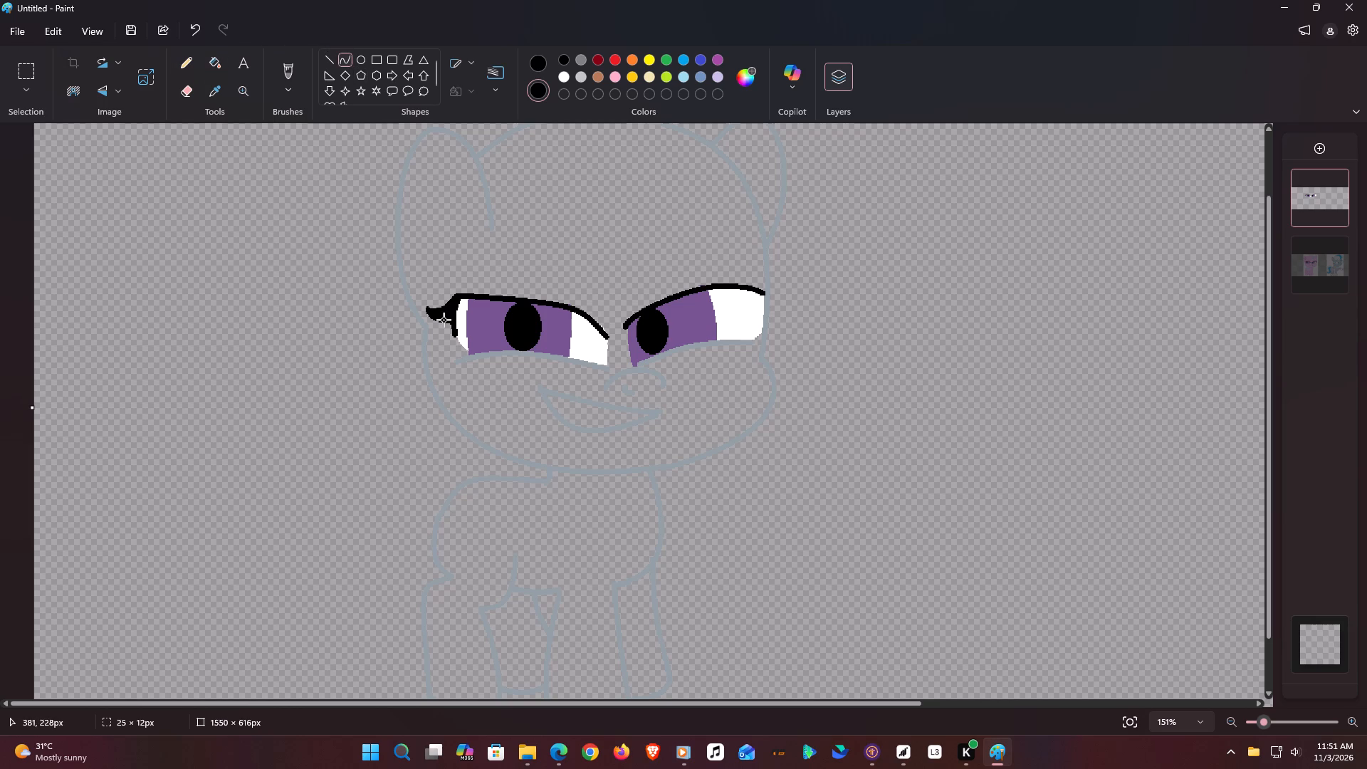
drag(449, 318, 436, 352)
drag(436, 352, 439, 342)
drag(439, 323, 445, 331)
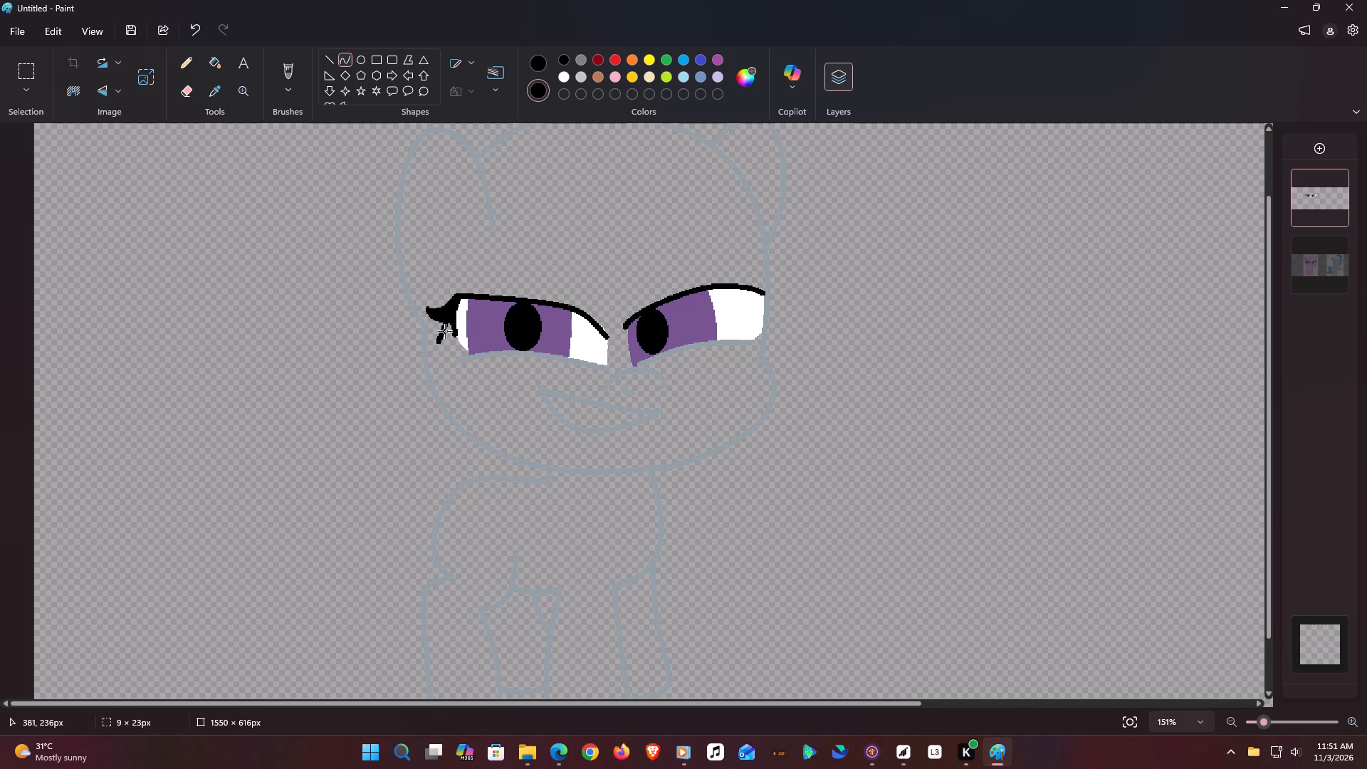
drag(445, 331, 446, 333)
click(345, 63)
drag(441, 342, 457, 338)
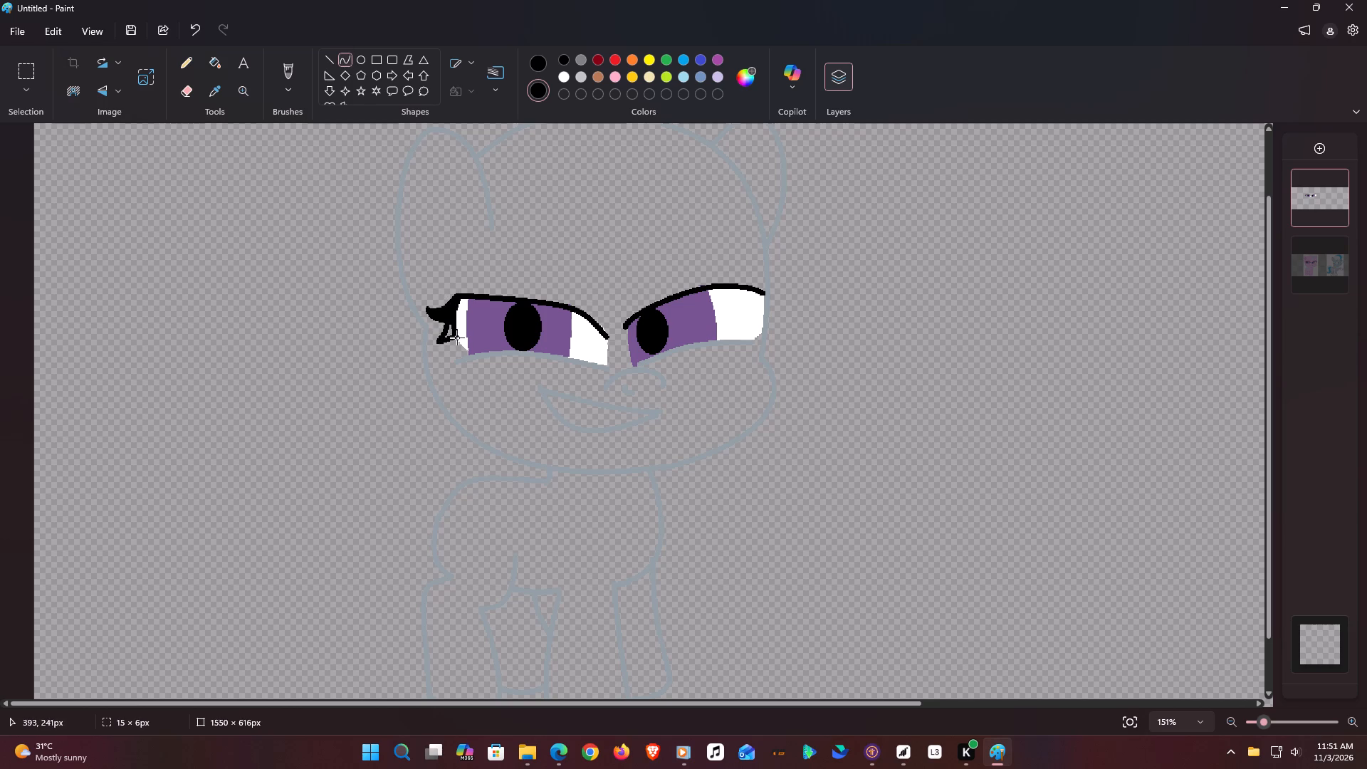
drag(457, 338, 456, 336)
click(217, 58)
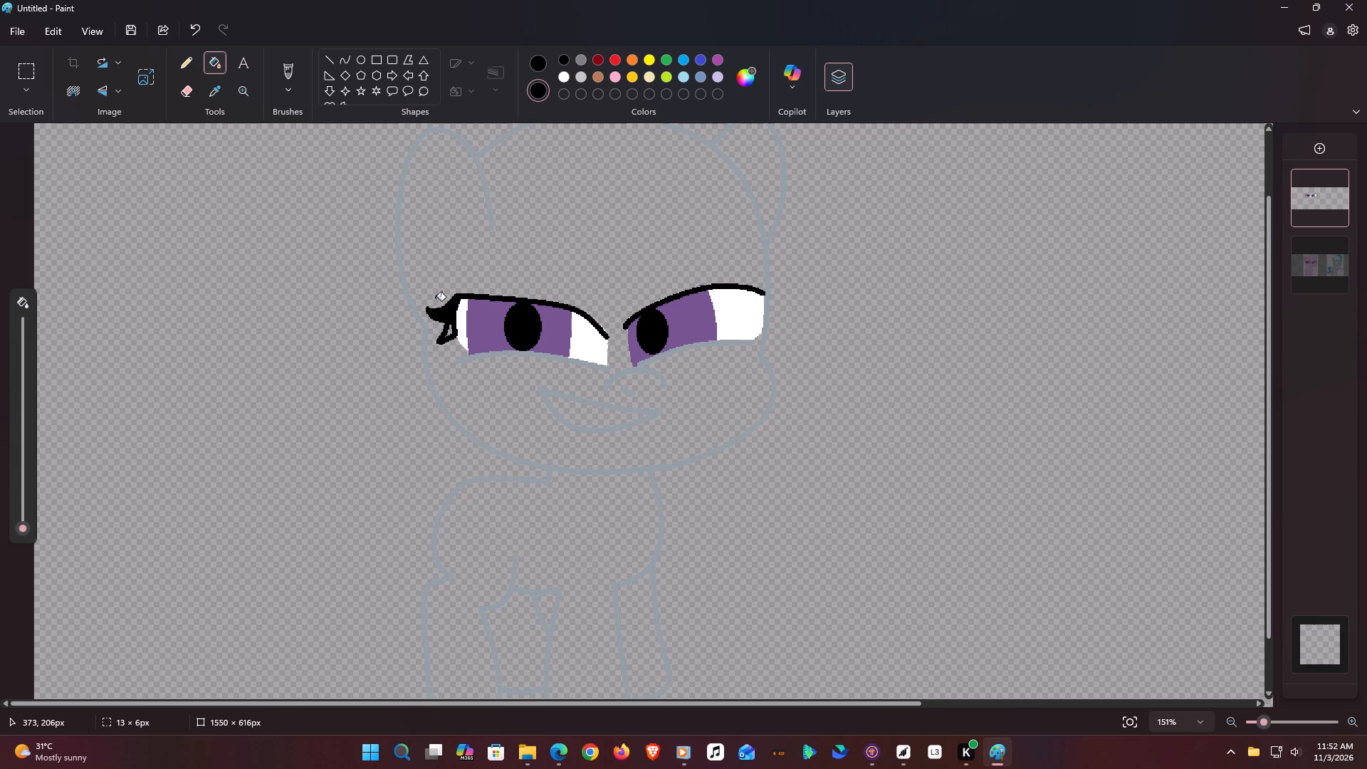
click(449, 333)
Outline the right eye's outer edge with a black outward-bowed curve about 7 × 38 px from the lid's outer end.
click(184, 61)
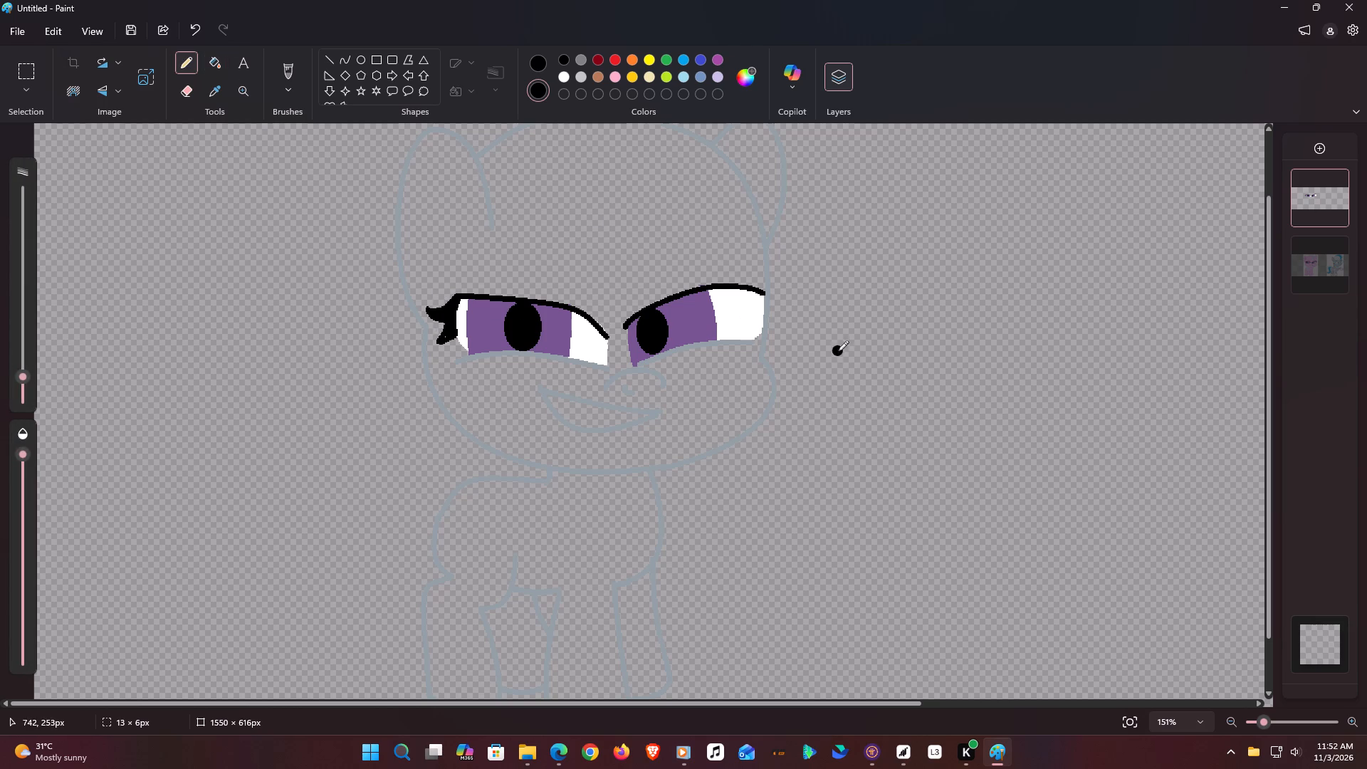
click(344, 58)
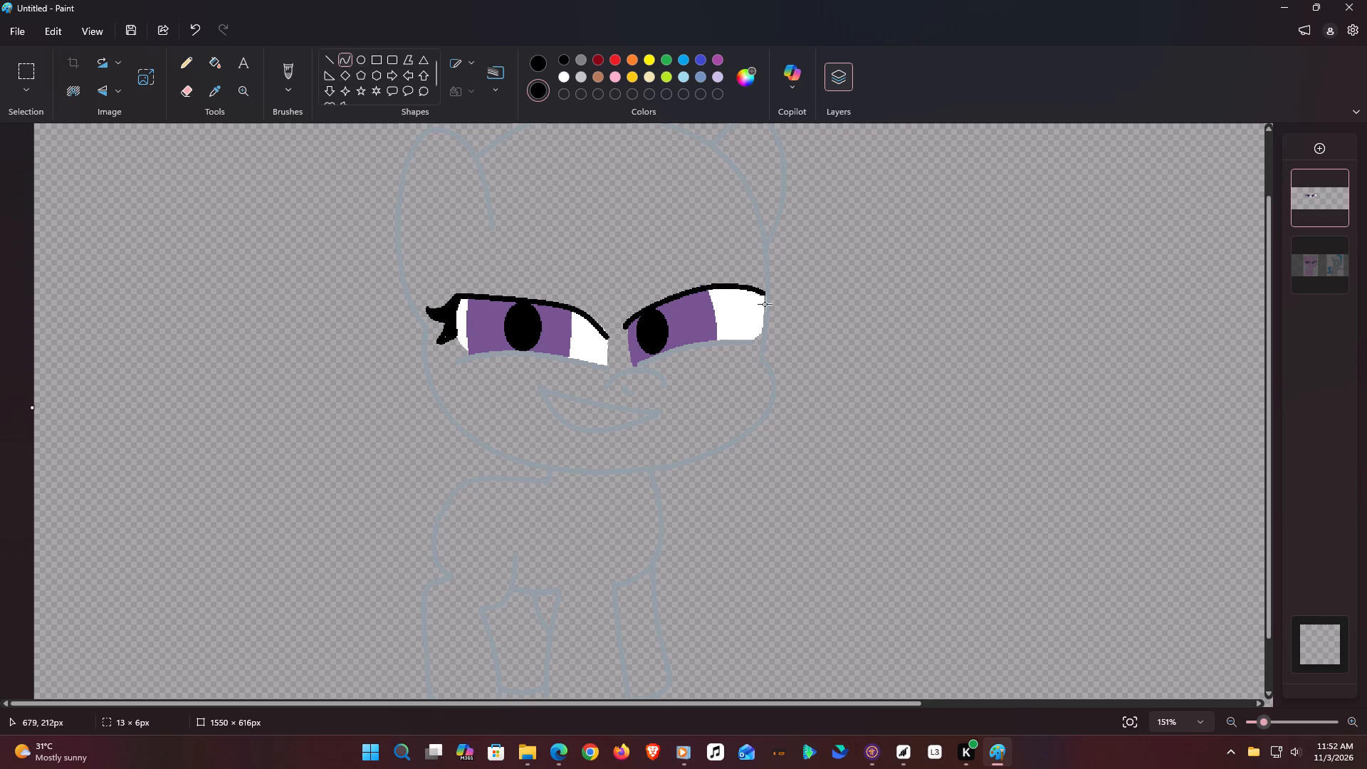
drag(765, 294, 763, 335)
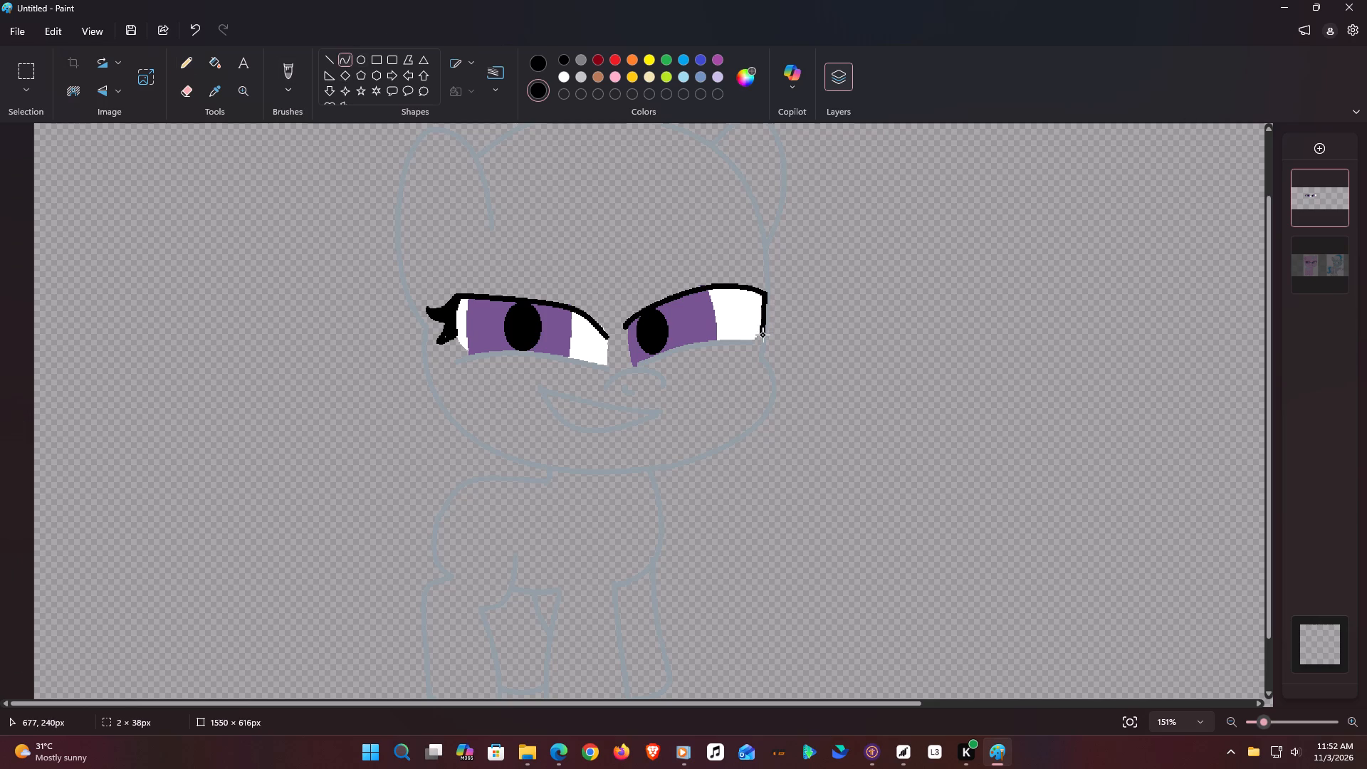
drag(763, 335, 762, 335)
click(766, 320)
Extend the left eye's outer outline down to the iris's lower corner with a black curve about 11 × 21 px.
click(343, 57)
drag(454, 330, 466, 353)
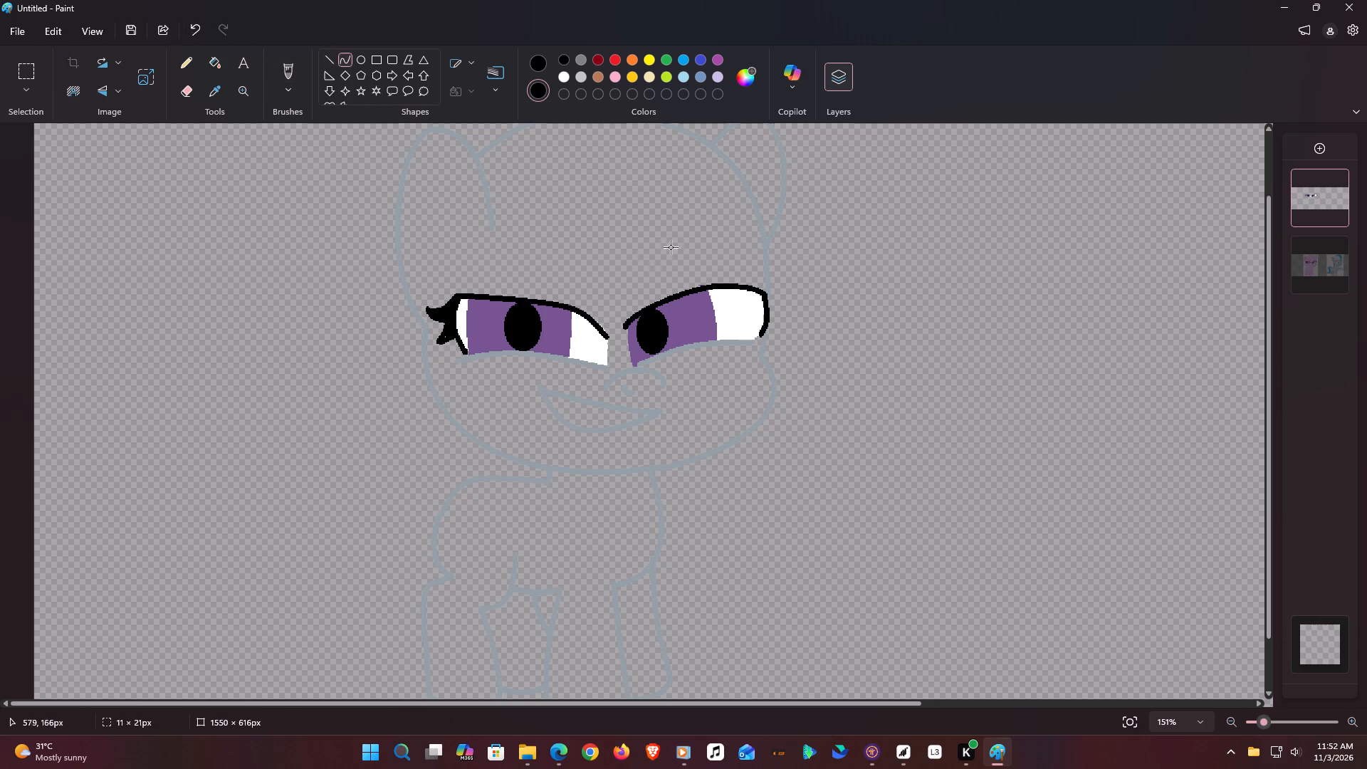
click(460, 346)
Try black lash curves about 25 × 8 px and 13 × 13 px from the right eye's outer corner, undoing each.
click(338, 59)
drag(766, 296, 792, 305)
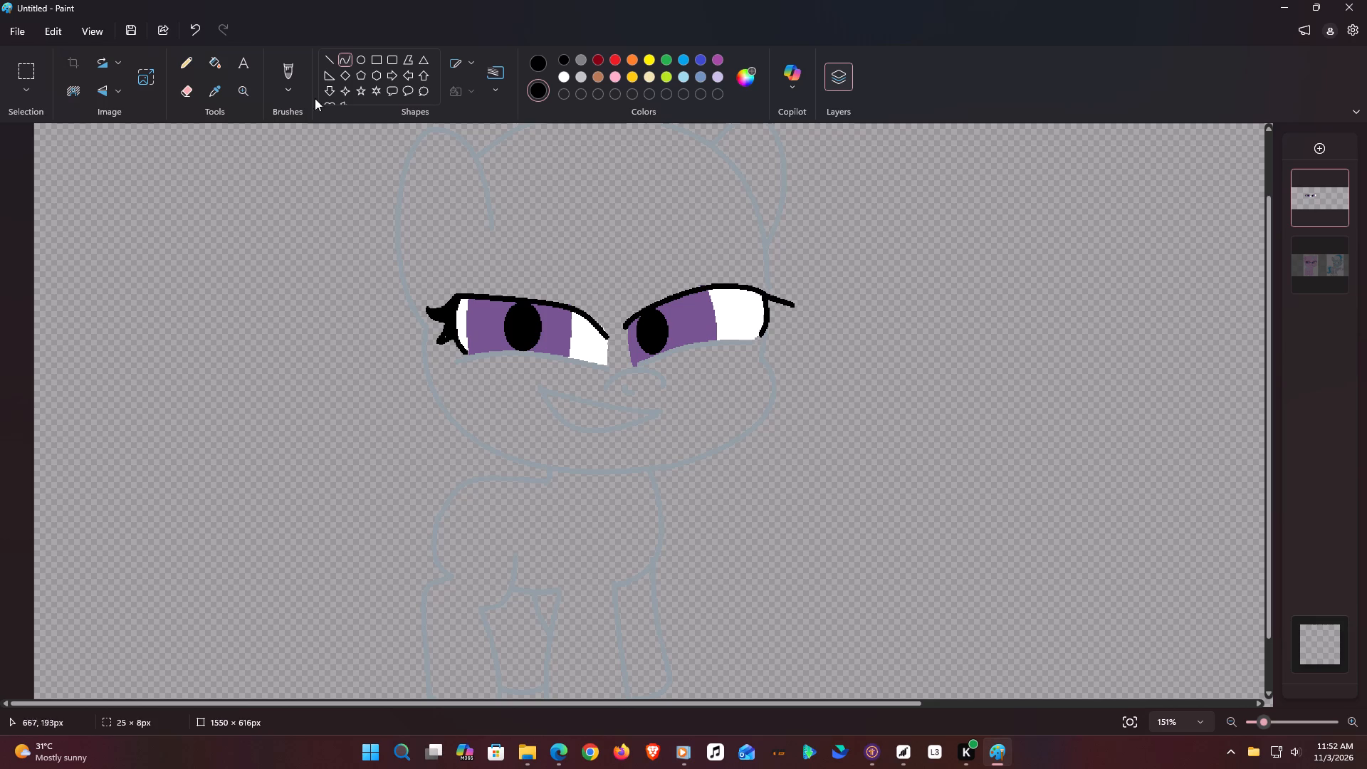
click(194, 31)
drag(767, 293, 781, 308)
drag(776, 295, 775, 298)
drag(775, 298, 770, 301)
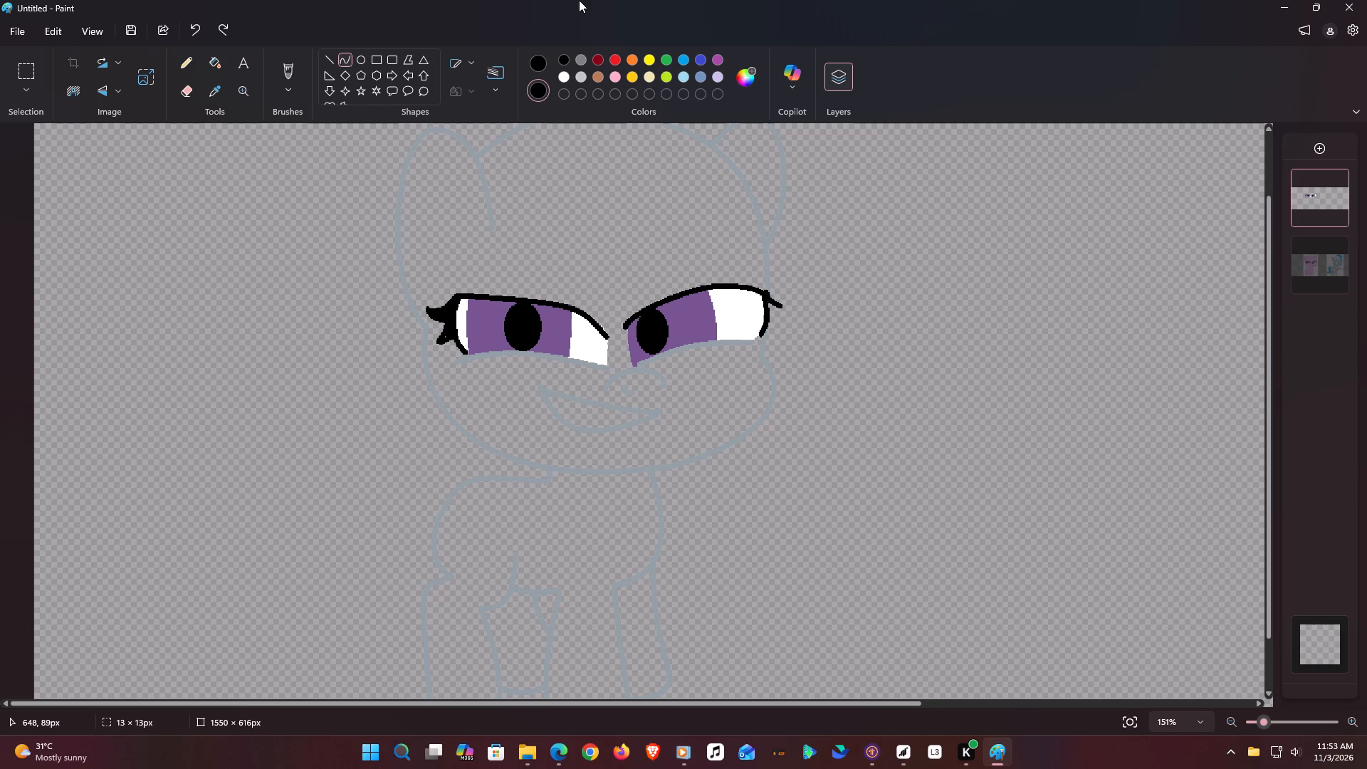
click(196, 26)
Erase the purple iris spill sticking out above the right eye's upper lid line.
drag(1262, 720, 1289, 716)
scroll(941, 498, up, 2)
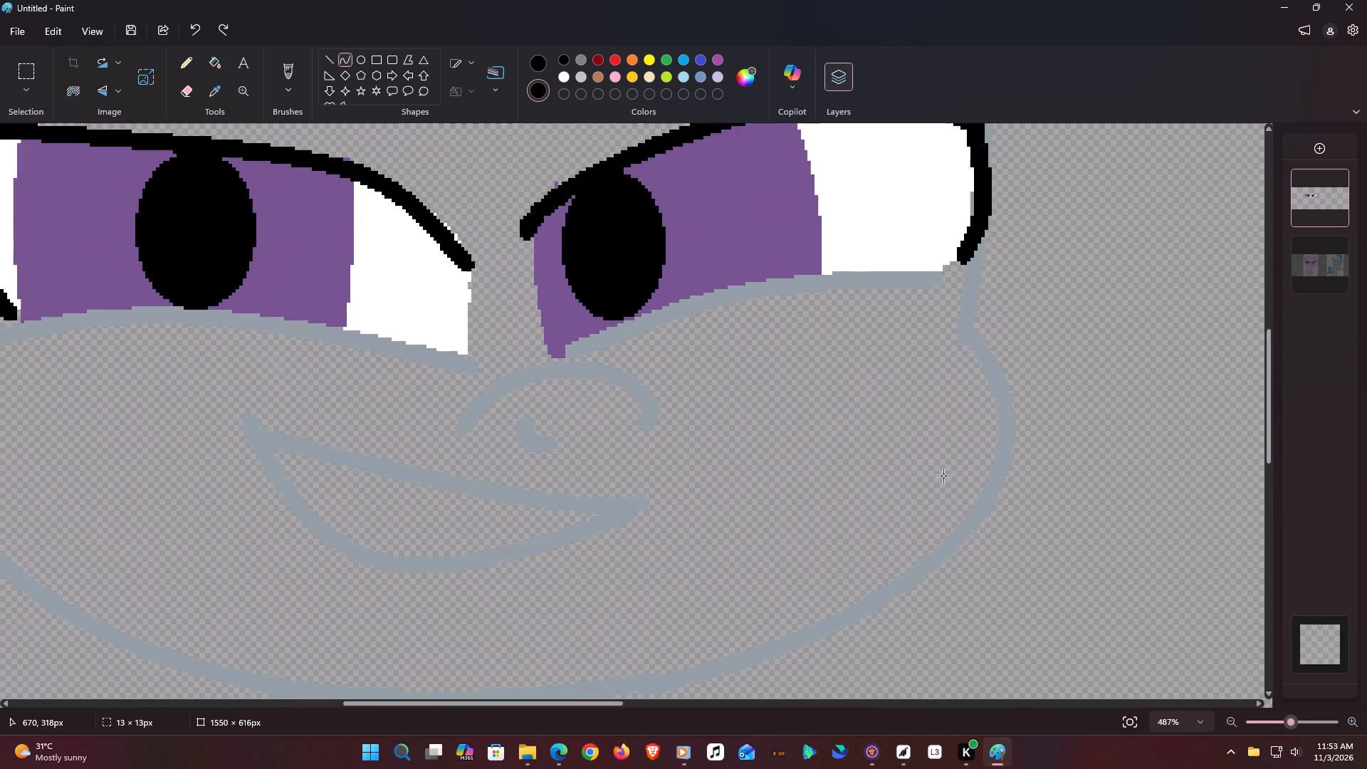
scroll(943, 476, up, 2)
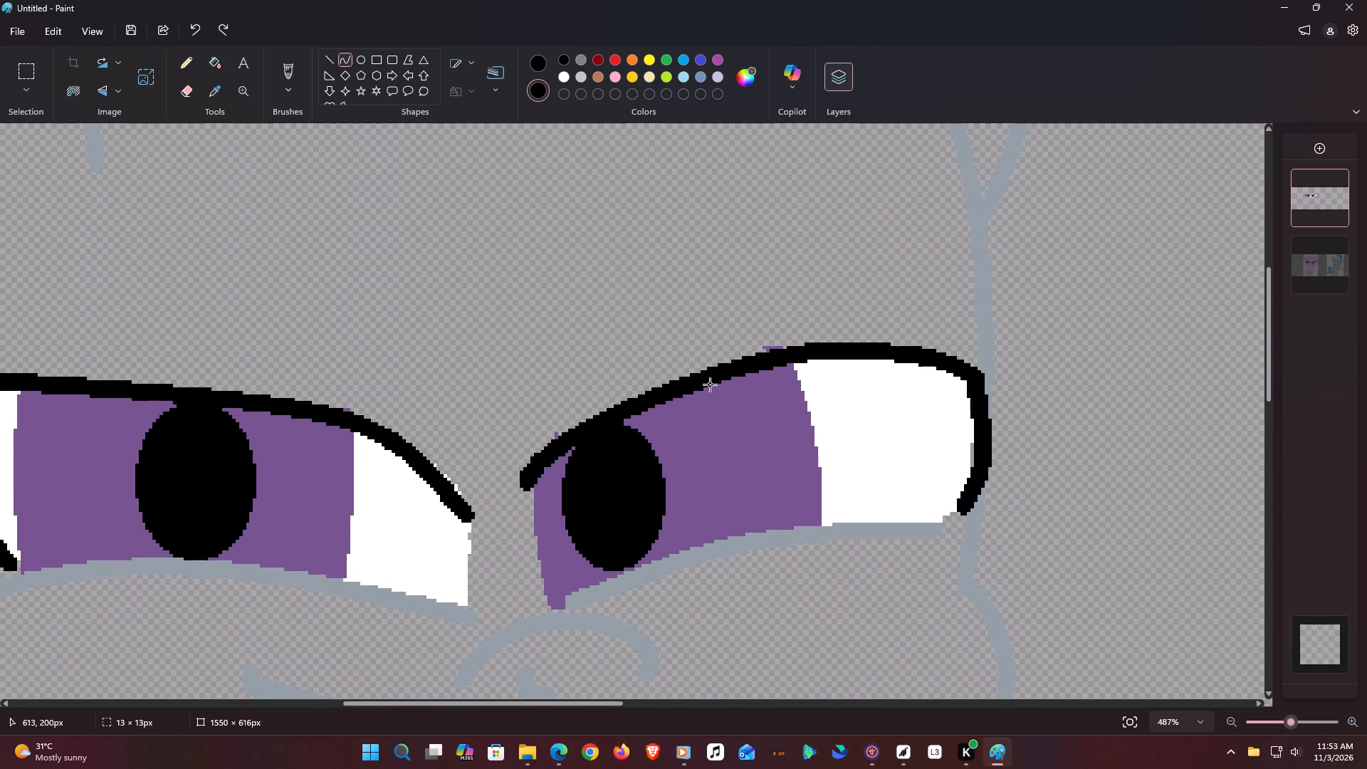
click(187, 89)
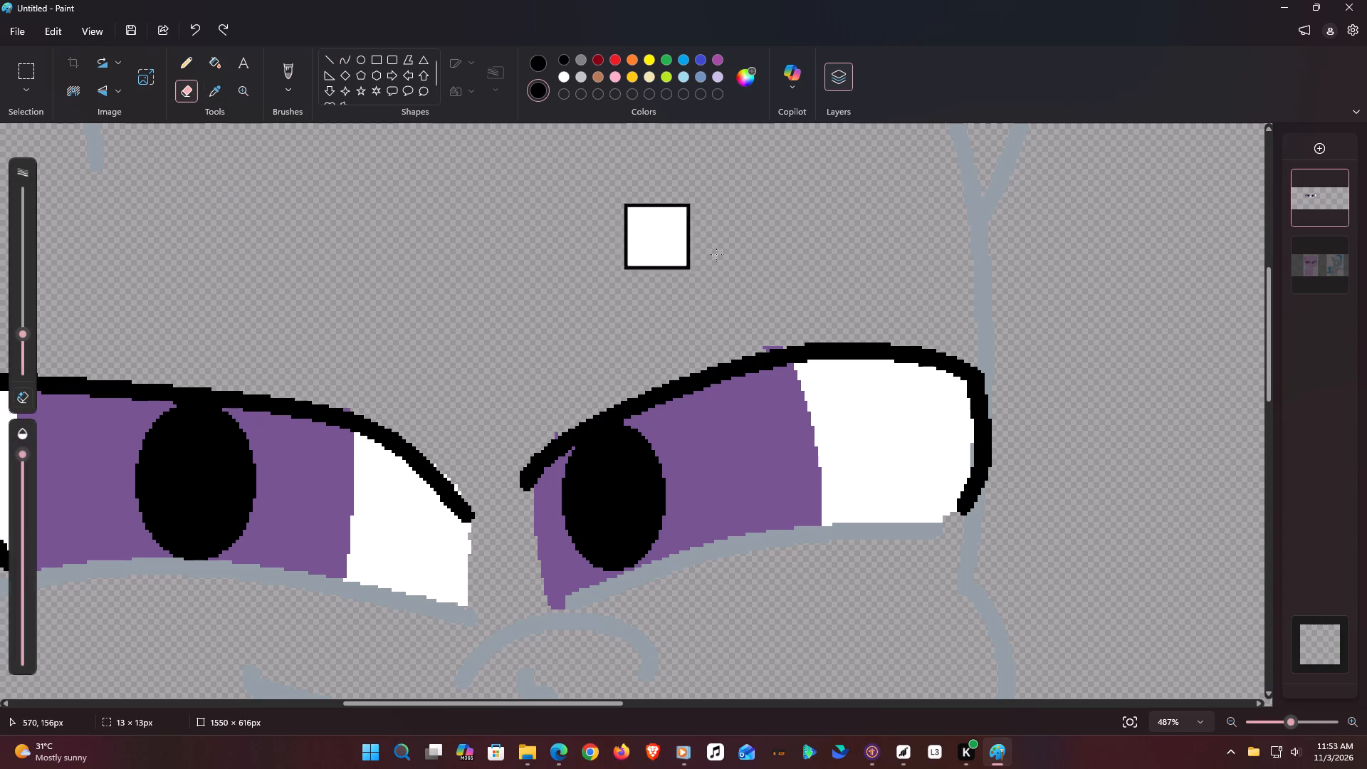
click(736, 319)
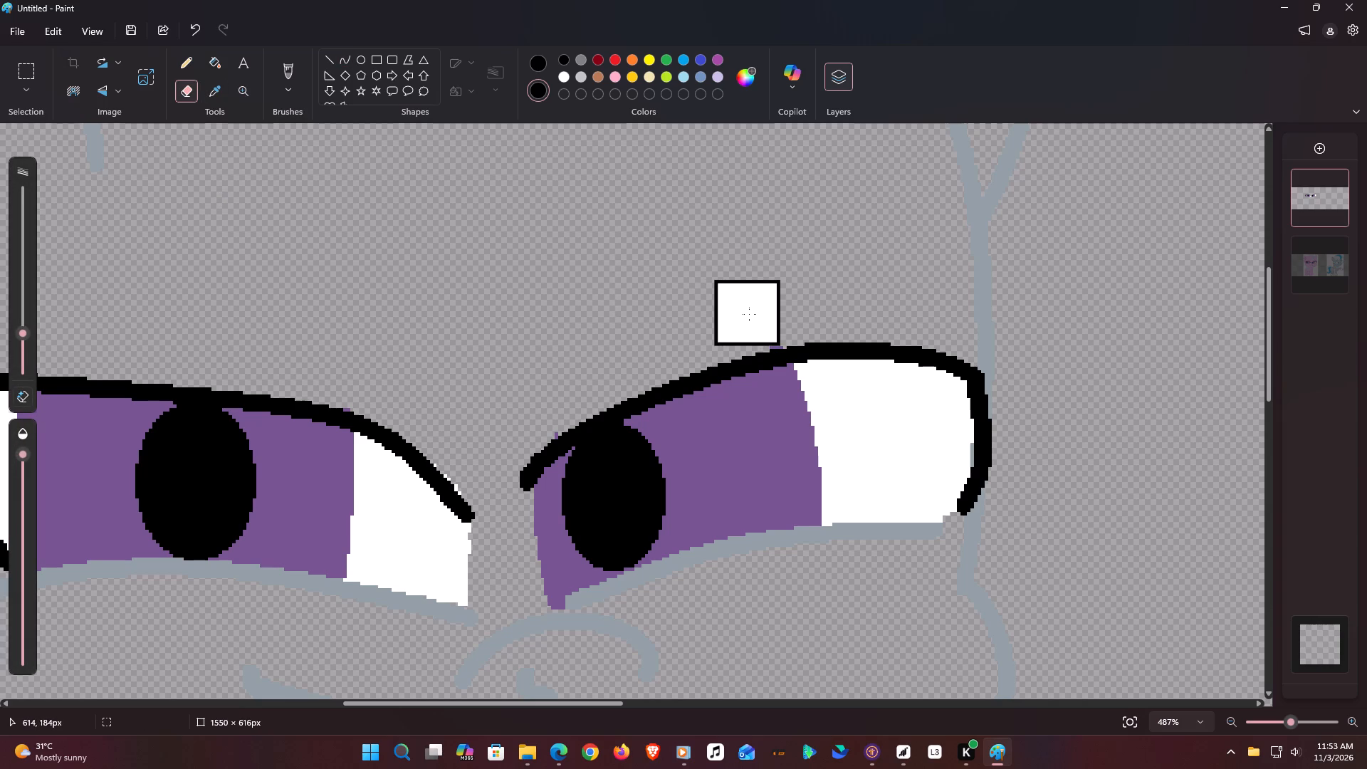
click(750, 315)
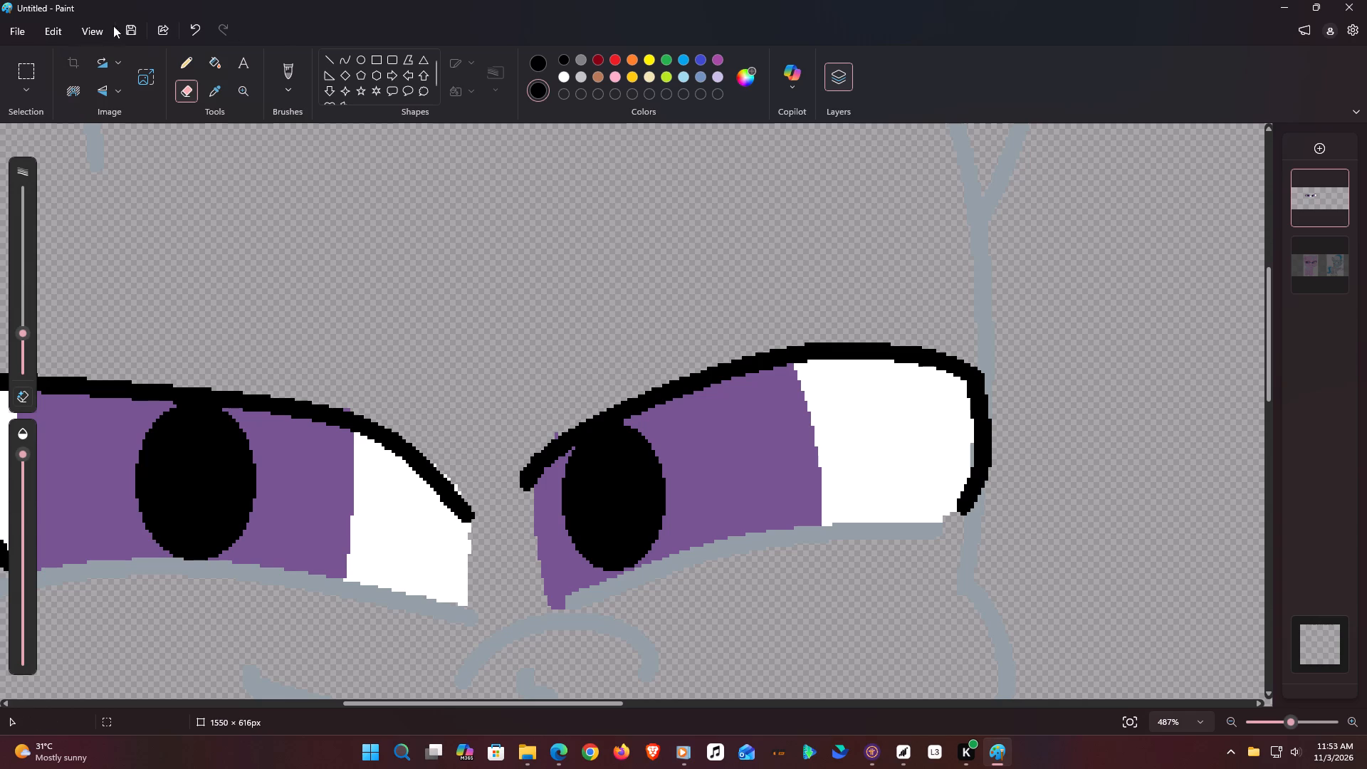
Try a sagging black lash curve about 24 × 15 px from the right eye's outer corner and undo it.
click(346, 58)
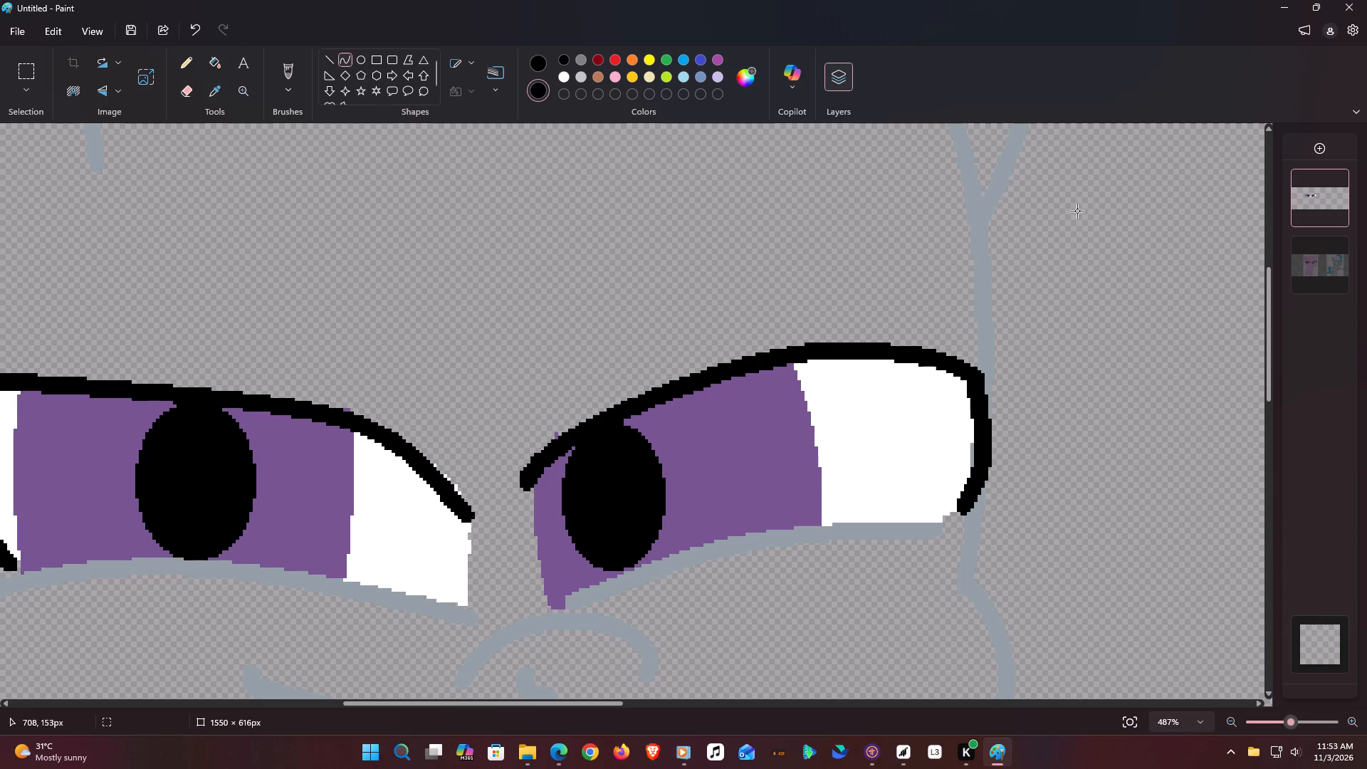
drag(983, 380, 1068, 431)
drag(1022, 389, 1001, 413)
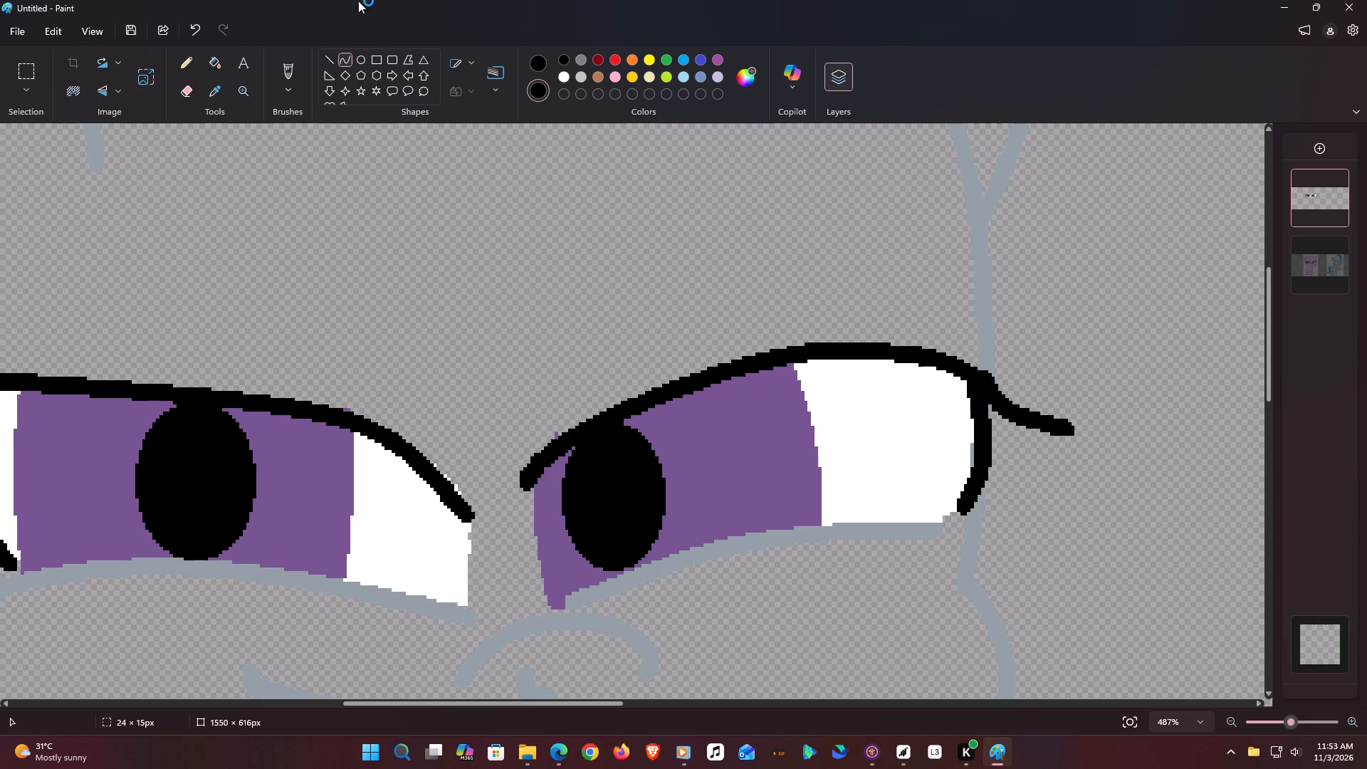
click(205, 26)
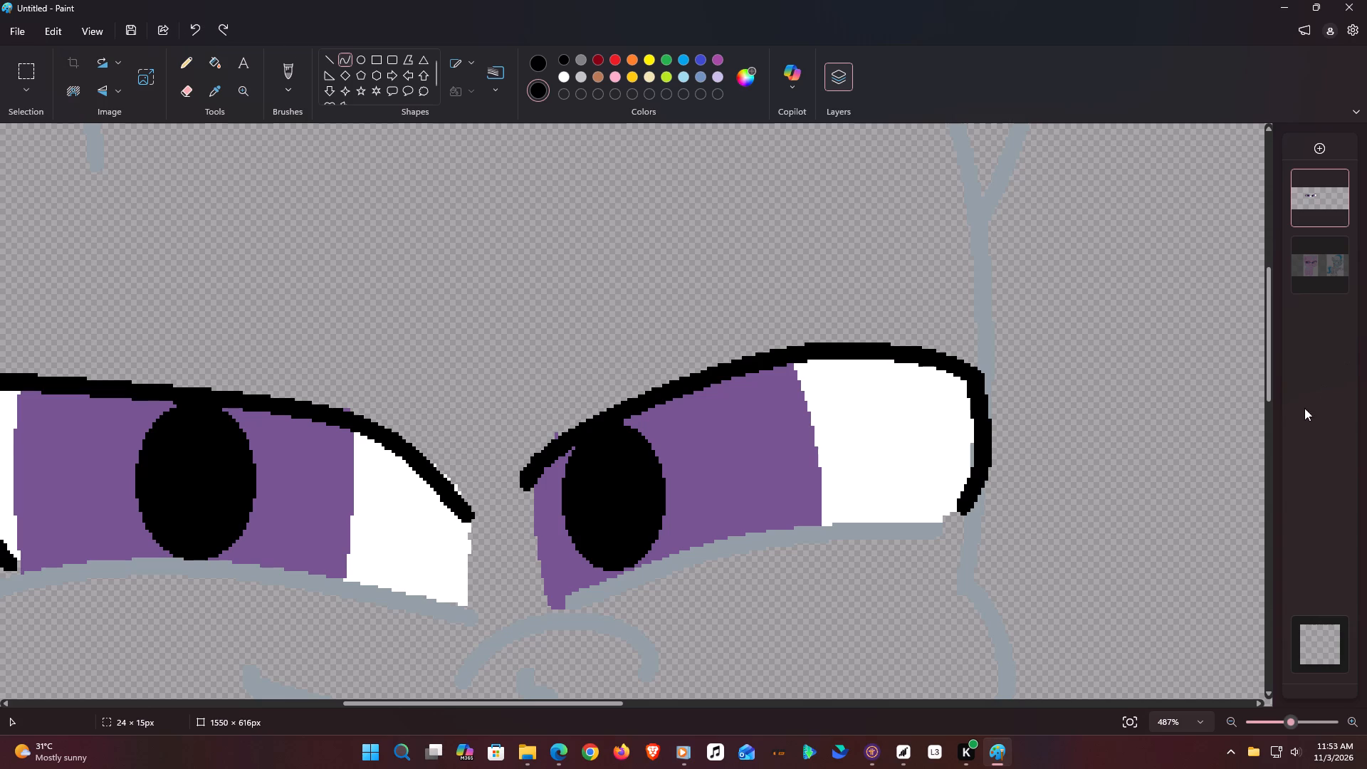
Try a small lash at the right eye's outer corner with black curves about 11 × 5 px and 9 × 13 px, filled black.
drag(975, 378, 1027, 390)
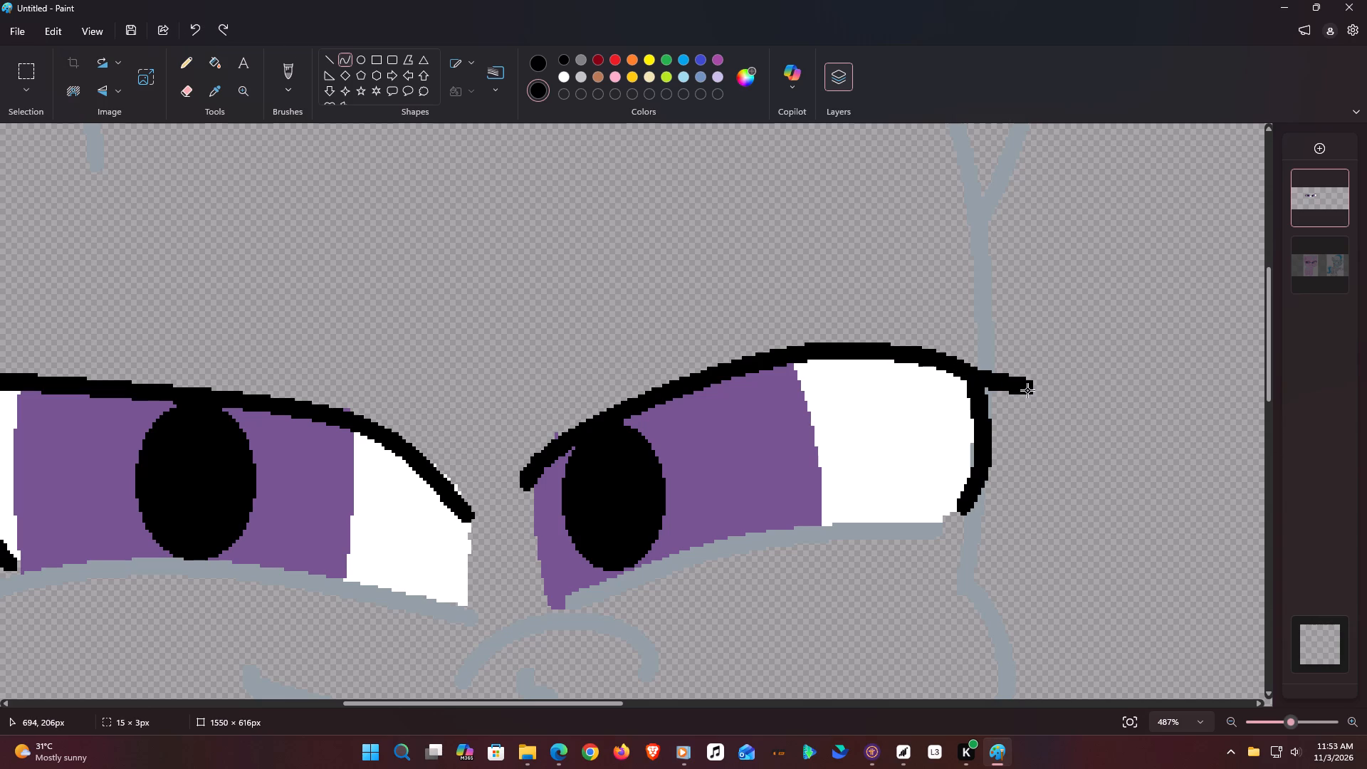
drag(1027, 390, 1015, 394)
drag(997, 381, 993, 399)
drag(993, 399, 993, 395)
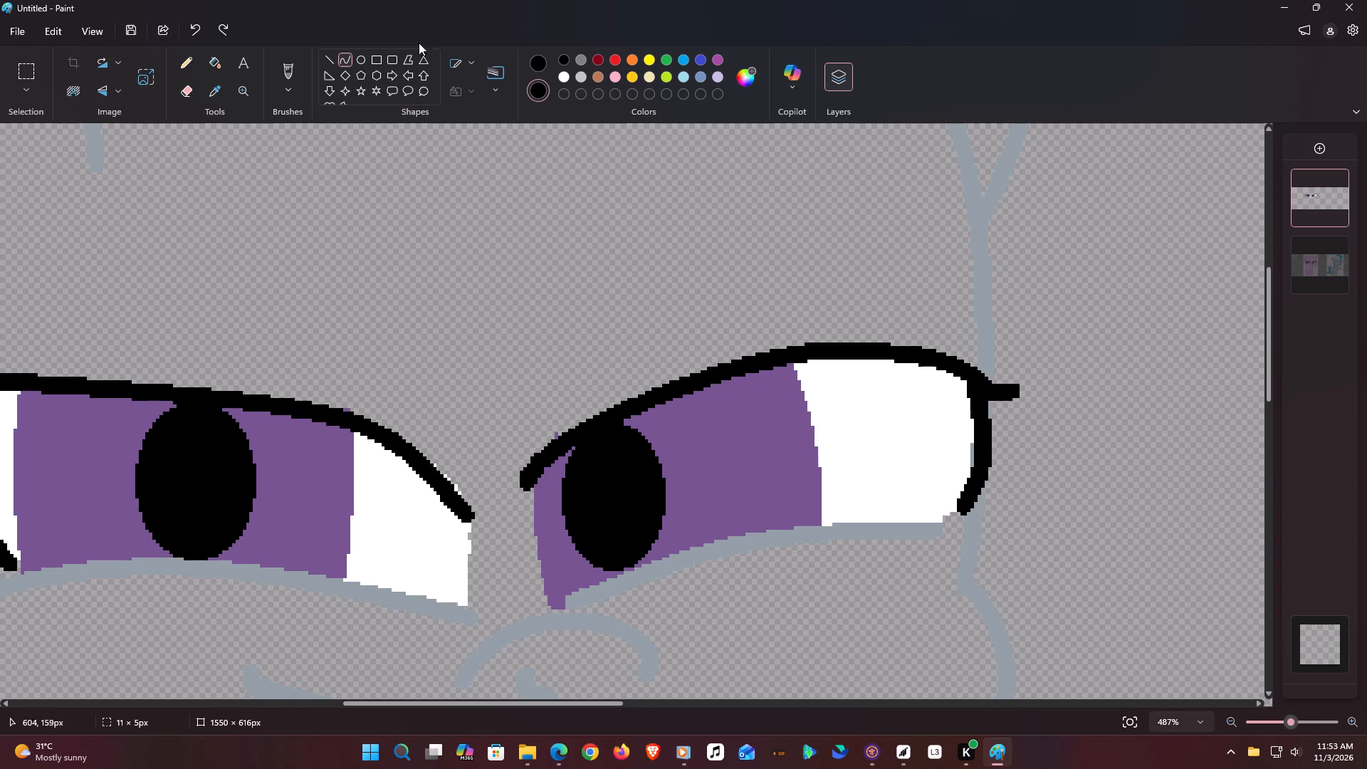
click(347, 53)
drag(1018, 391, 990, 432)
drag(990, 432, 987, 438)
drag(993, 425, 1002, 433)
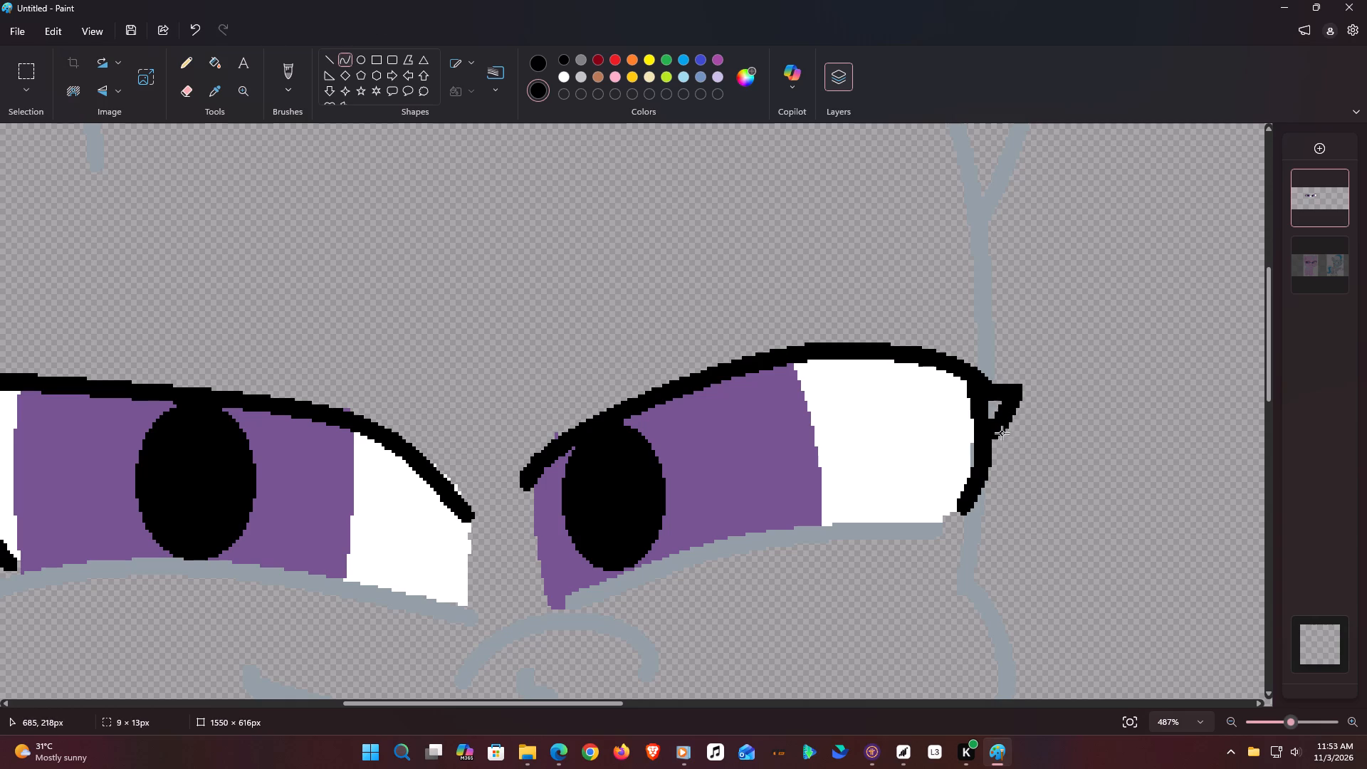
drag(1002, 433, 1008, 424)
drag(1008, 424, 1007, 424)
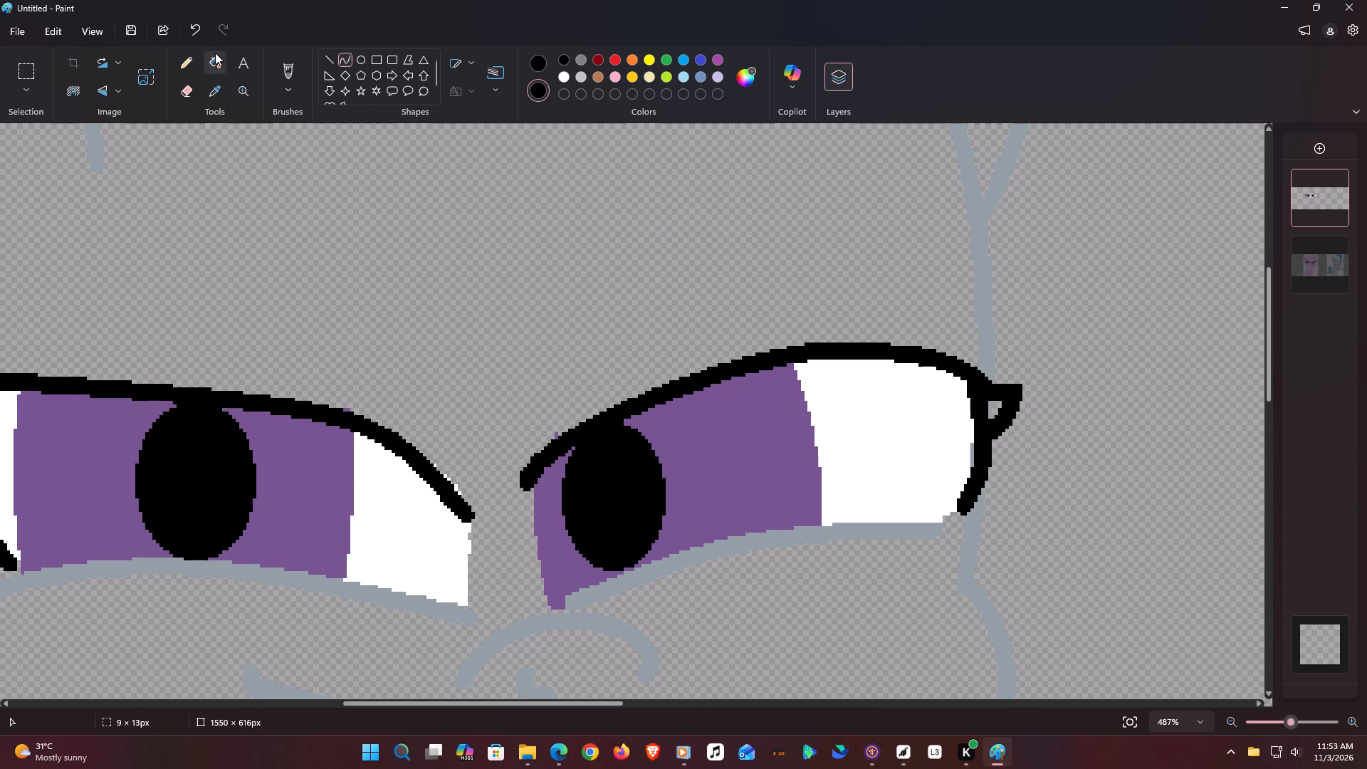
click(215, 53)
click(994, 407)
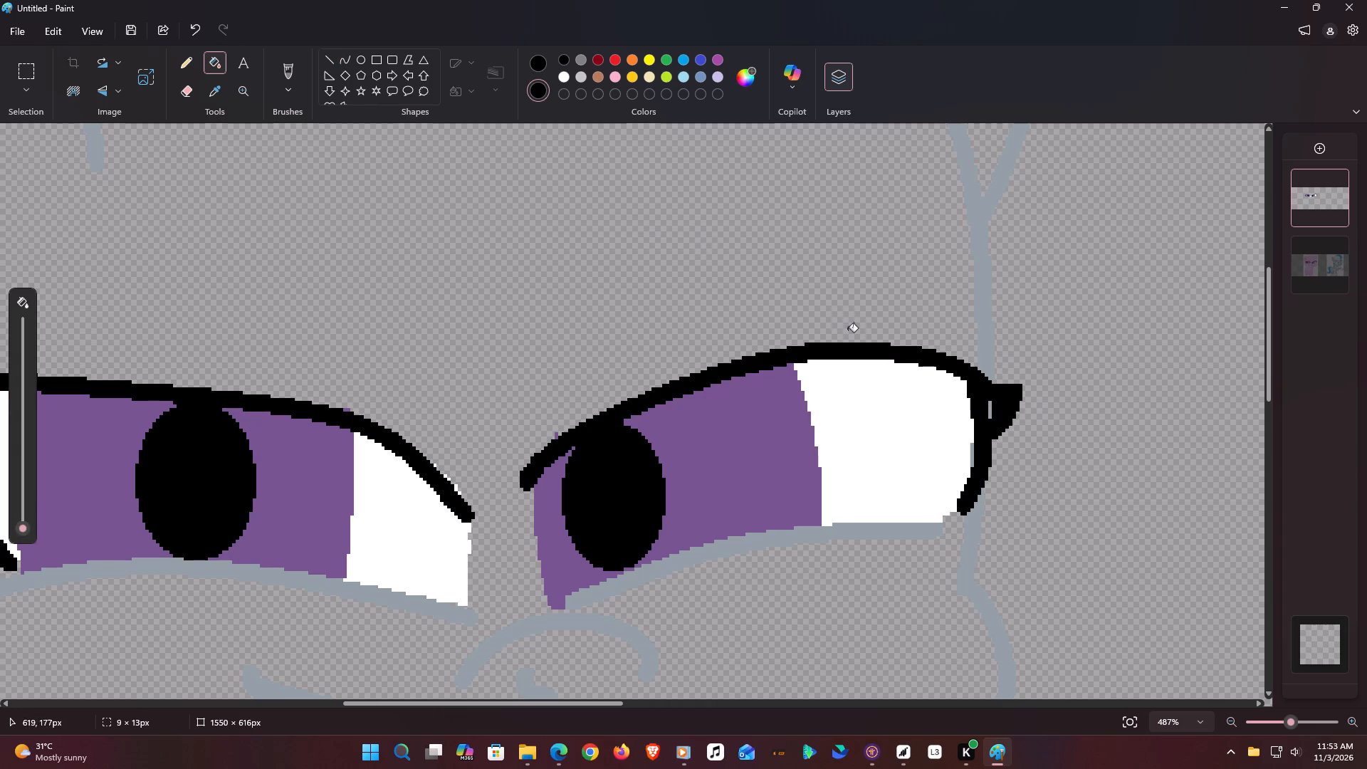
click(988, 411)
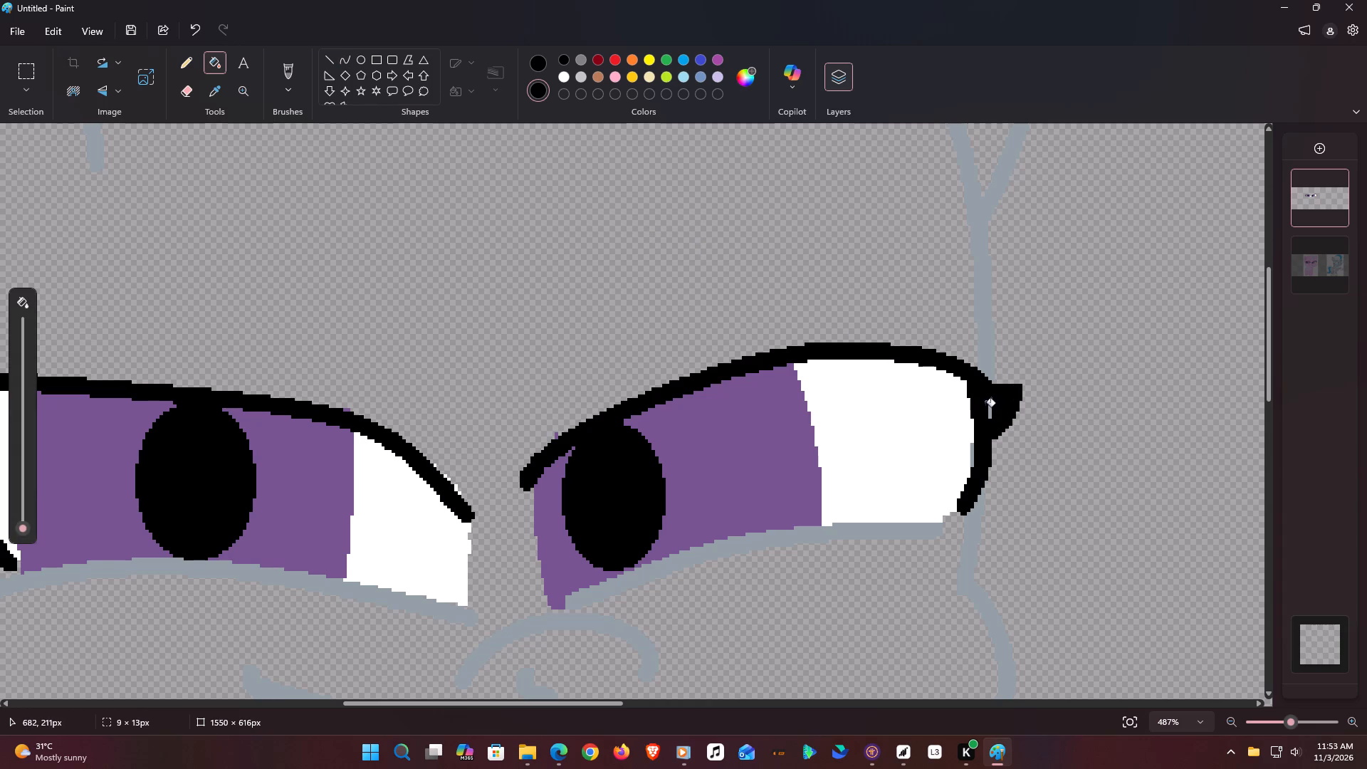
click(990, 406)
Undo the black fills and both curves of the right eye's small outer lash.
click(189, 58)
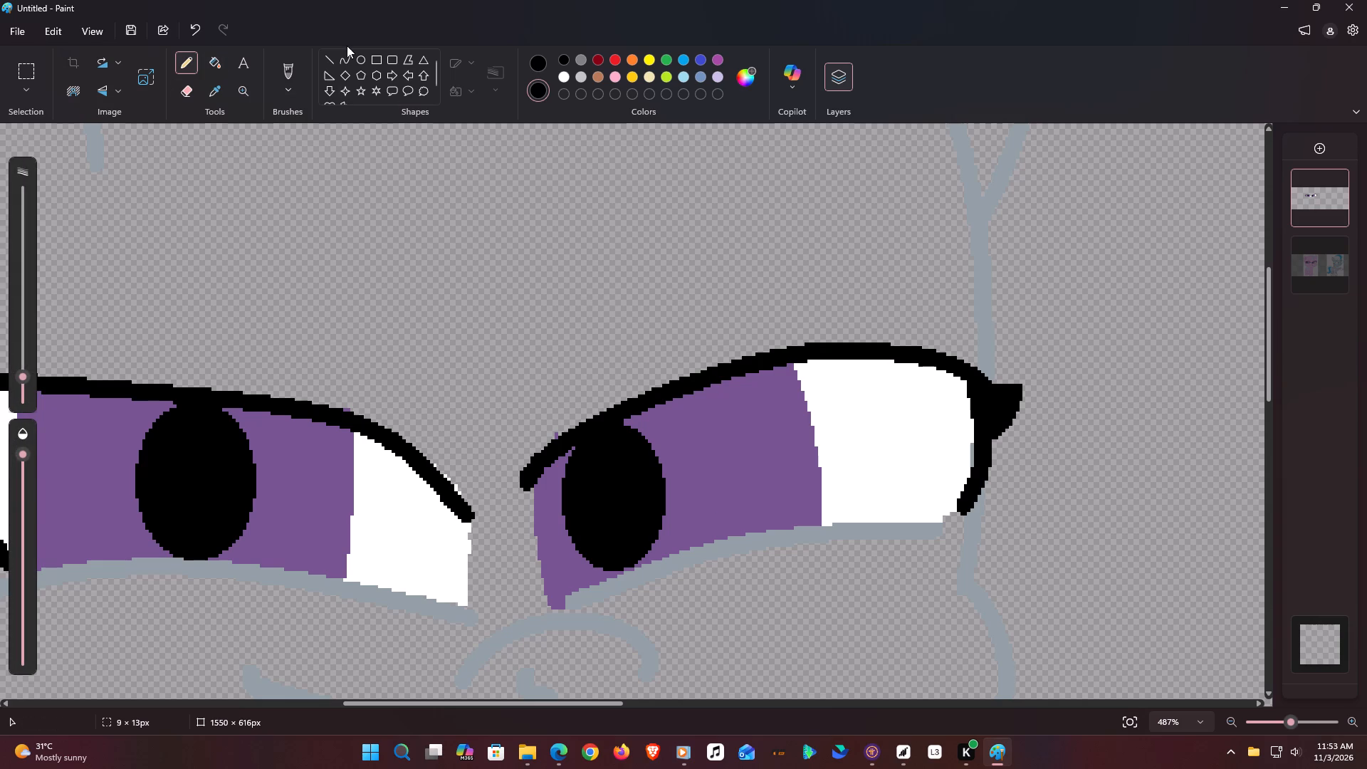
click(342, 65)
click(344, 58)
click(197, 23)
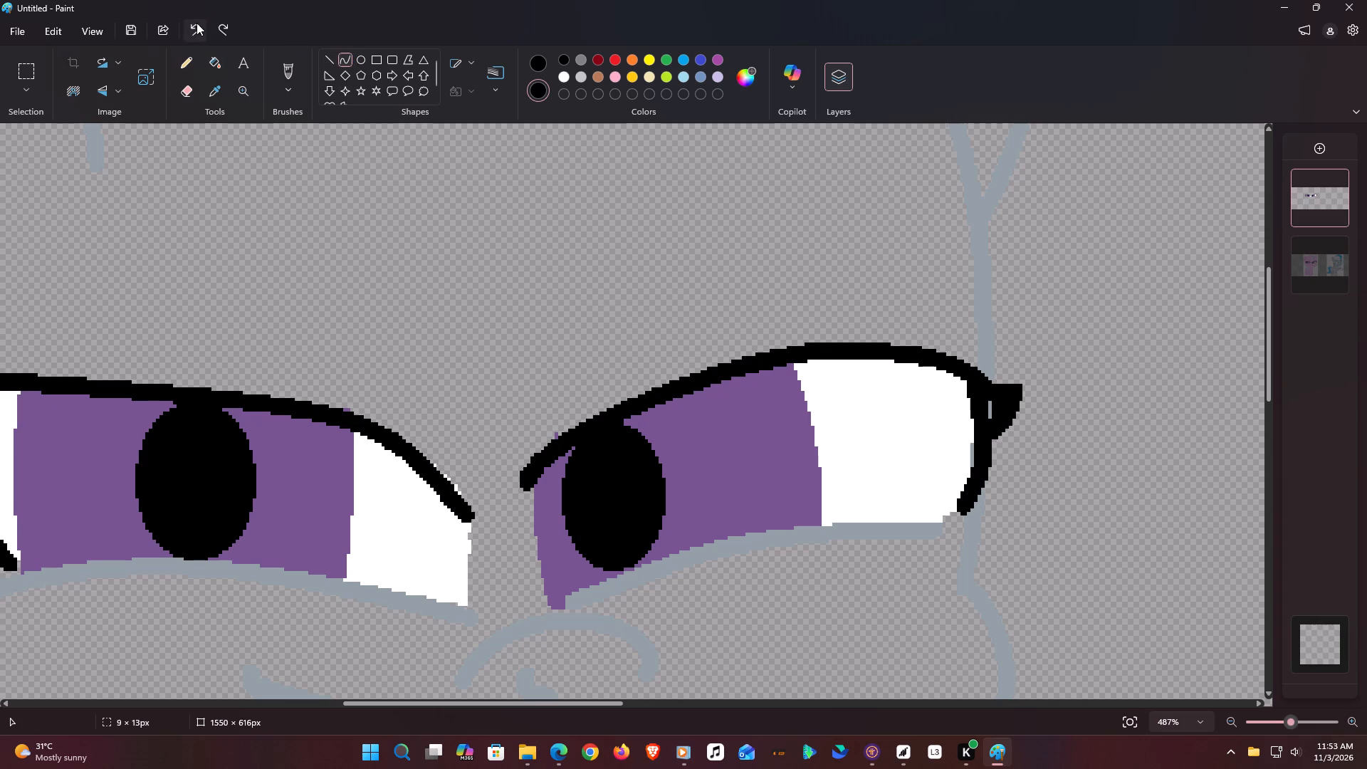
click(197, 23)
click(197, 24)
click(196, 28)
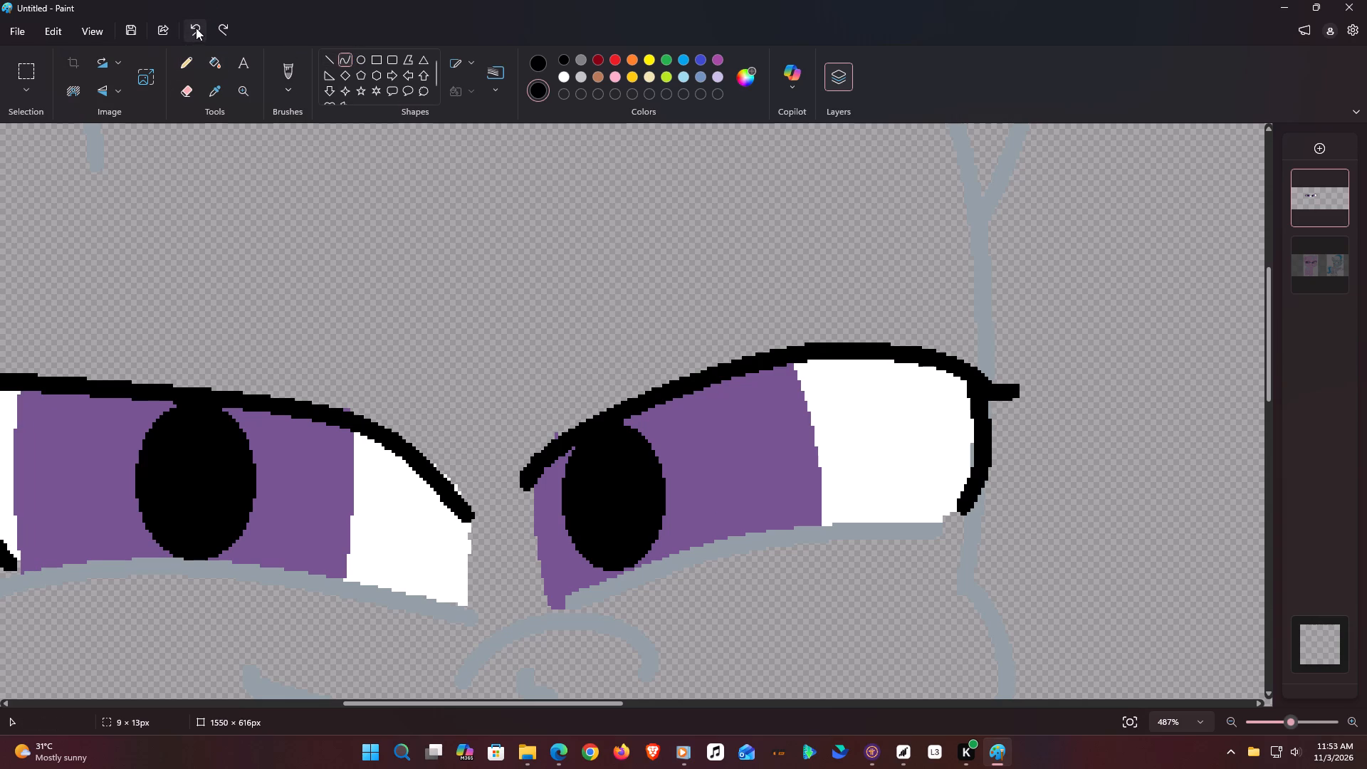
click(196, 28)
Outline a small lash at the right eye's upper outer corner with black curves about 12 × 5 px and 11 × 10 px.
drag(985, 380, 1025, 397)
drag(1003, 387, 975, 407)
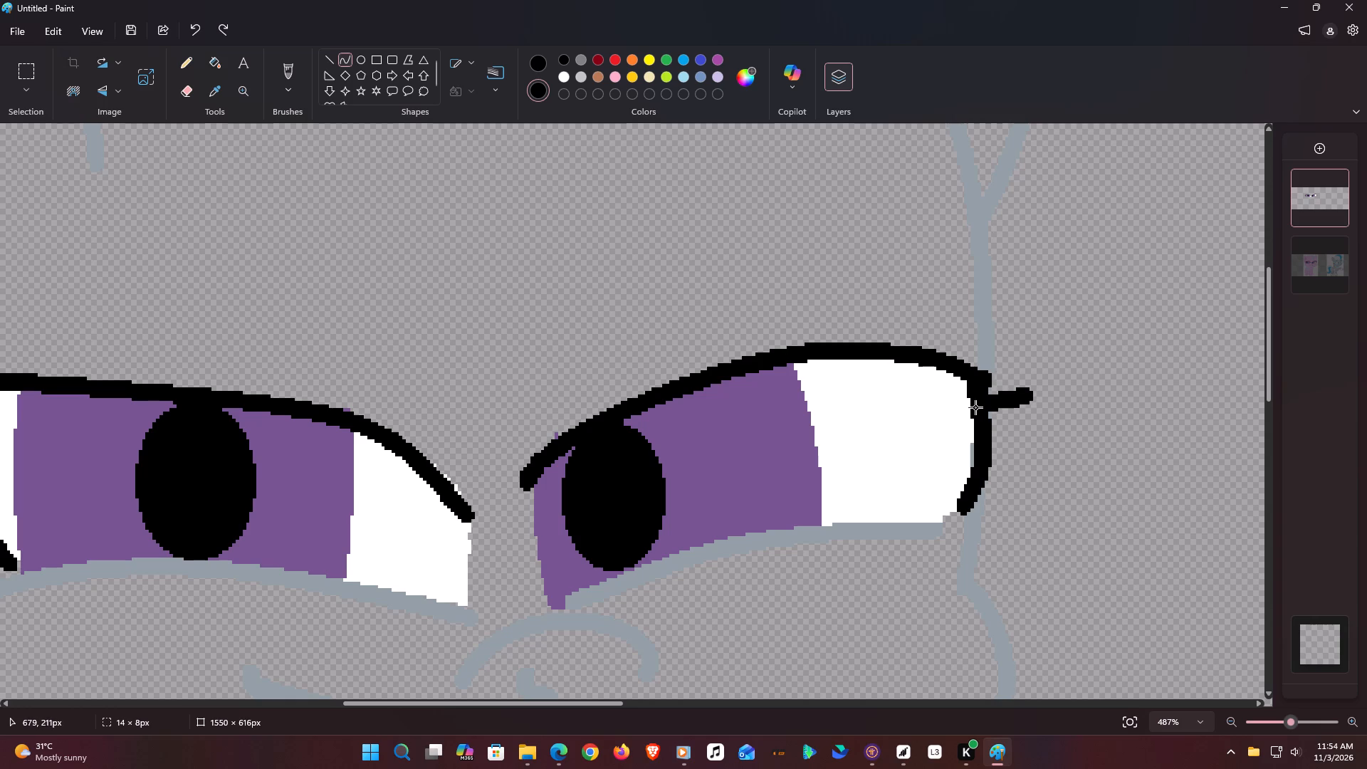
drag(975, 407, 993, 396)
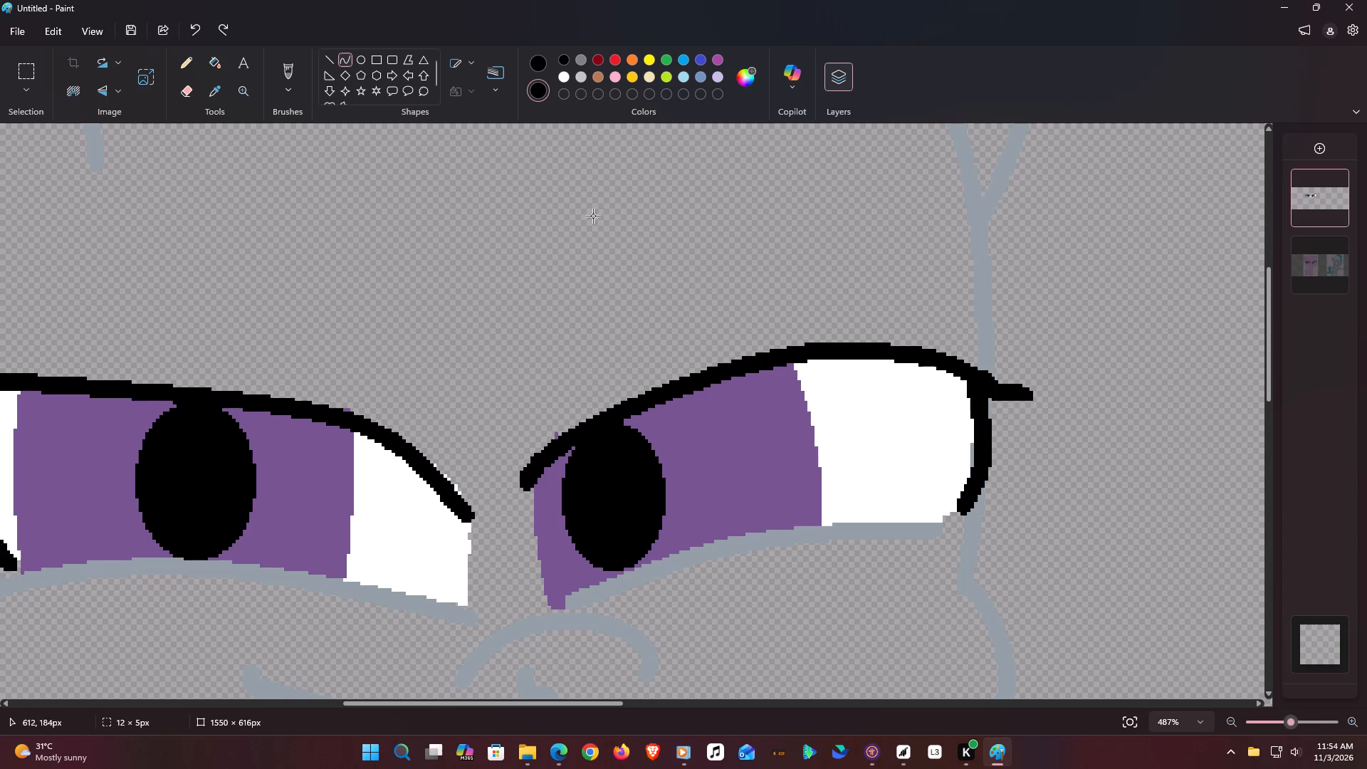
click(343, 60)
drag(1028, 394, 1002, 432)
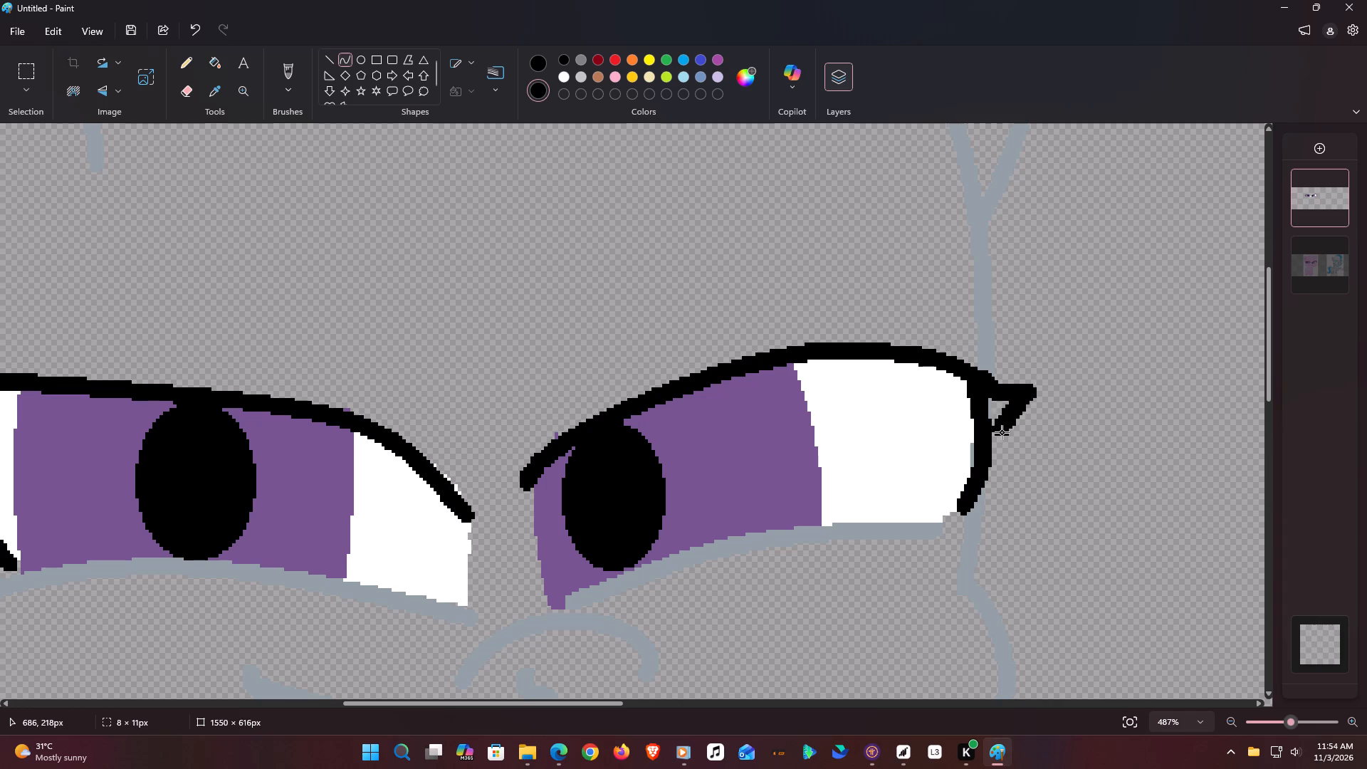
drag(1002, 432, 991, 428)
drag(1009, 405, 1020, 411)
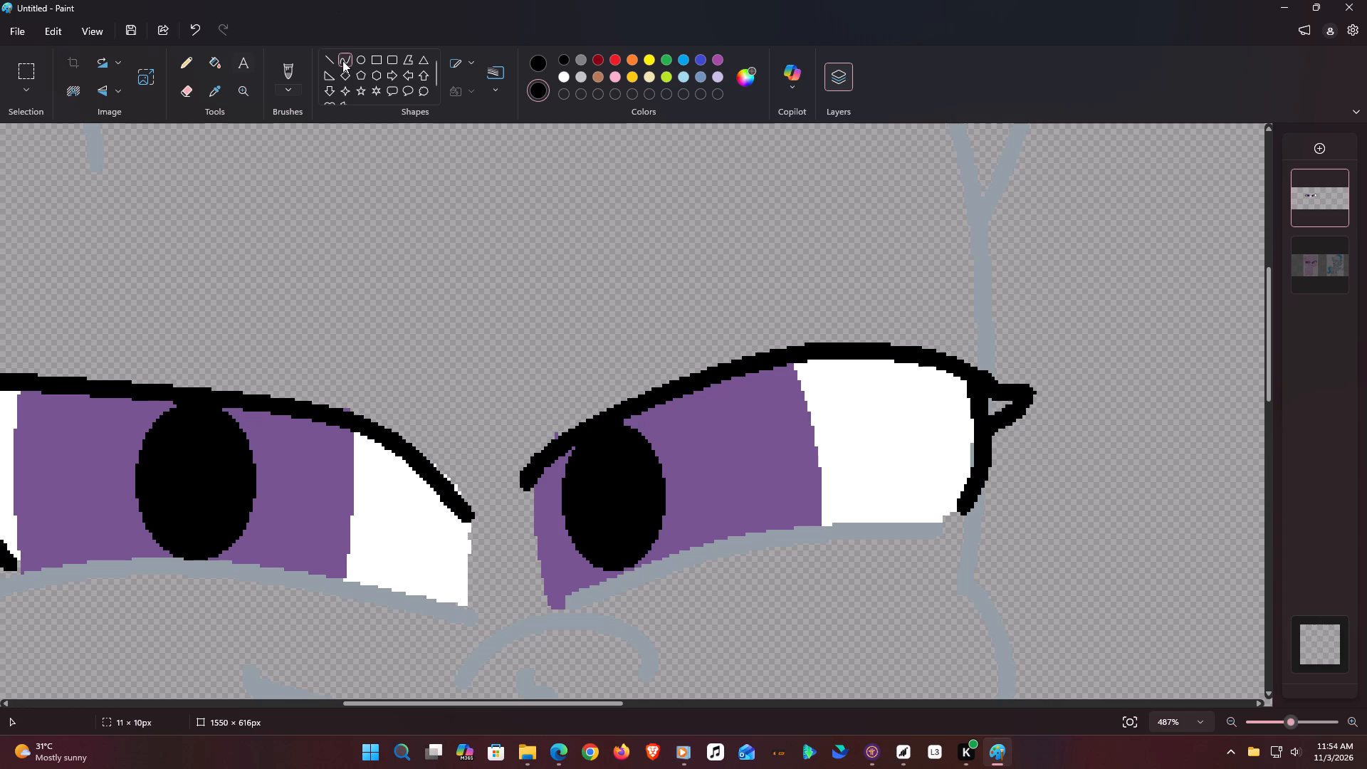
Outline a second, smaller lash just below it on the right eye's outer edge with black curves about 7 × 5 px and 7 × 9 px.
click(343, 58)
drag(988, 429, 1018, 443)
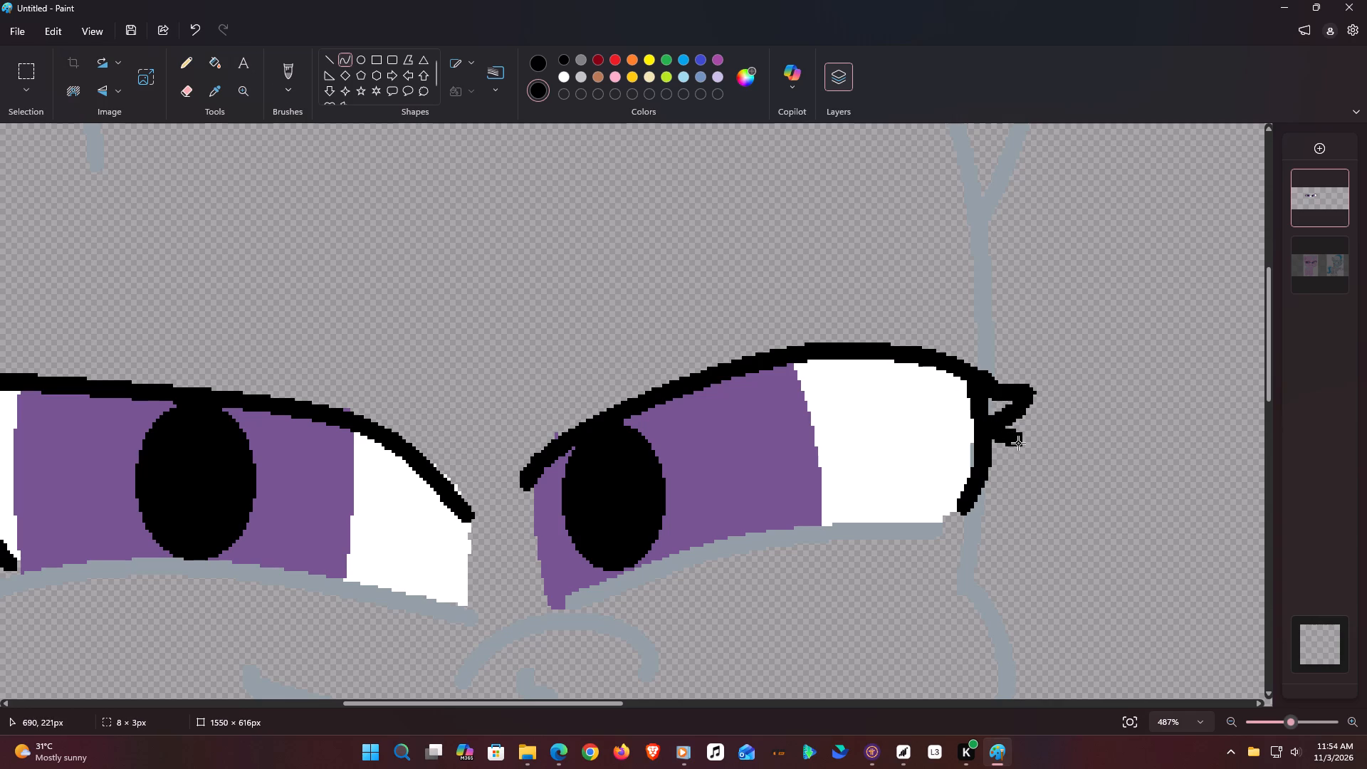
drag(1018, 443, 1012, 446)
drag(1006, 442, 995, 450)
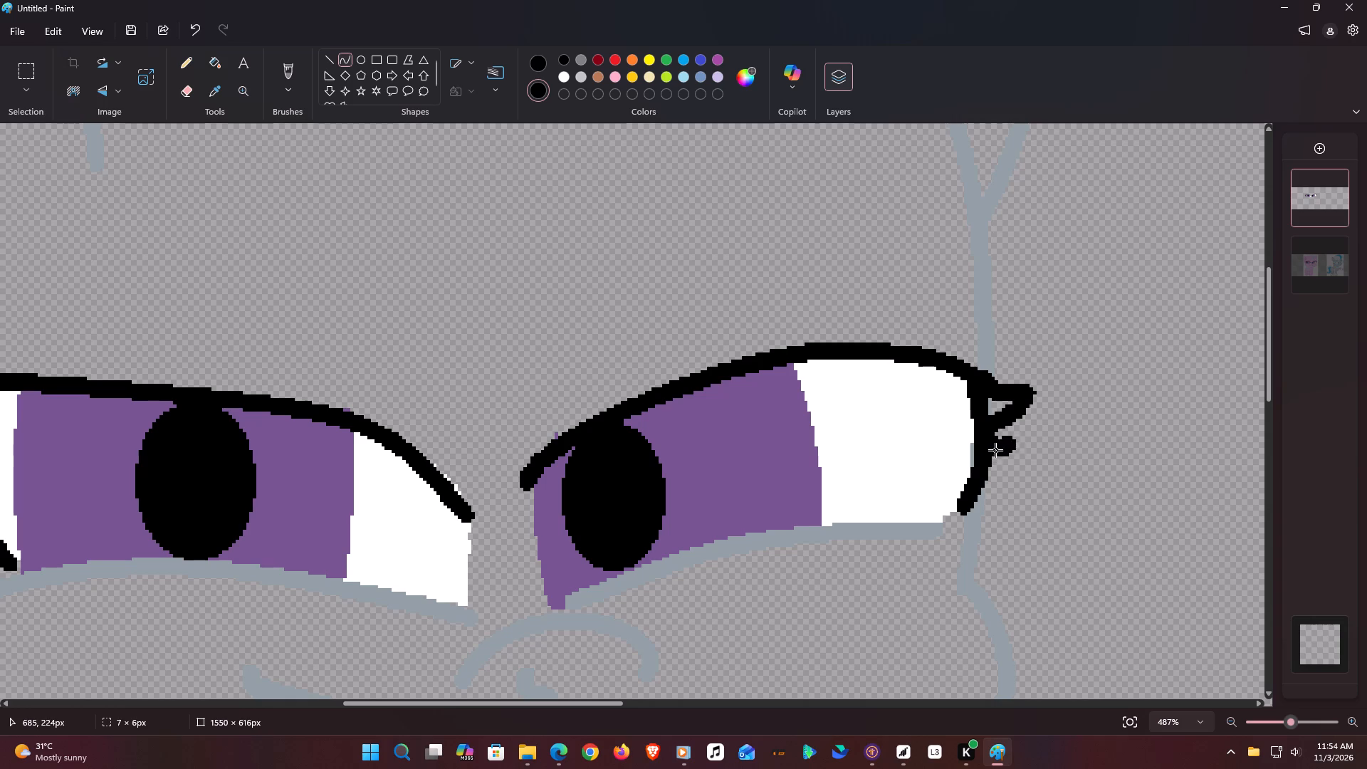
drag(995, 450, 995, 449)
drag(995, 449, 997, 449)
click(343, 56)
drag(1009, 449, 985, 482)
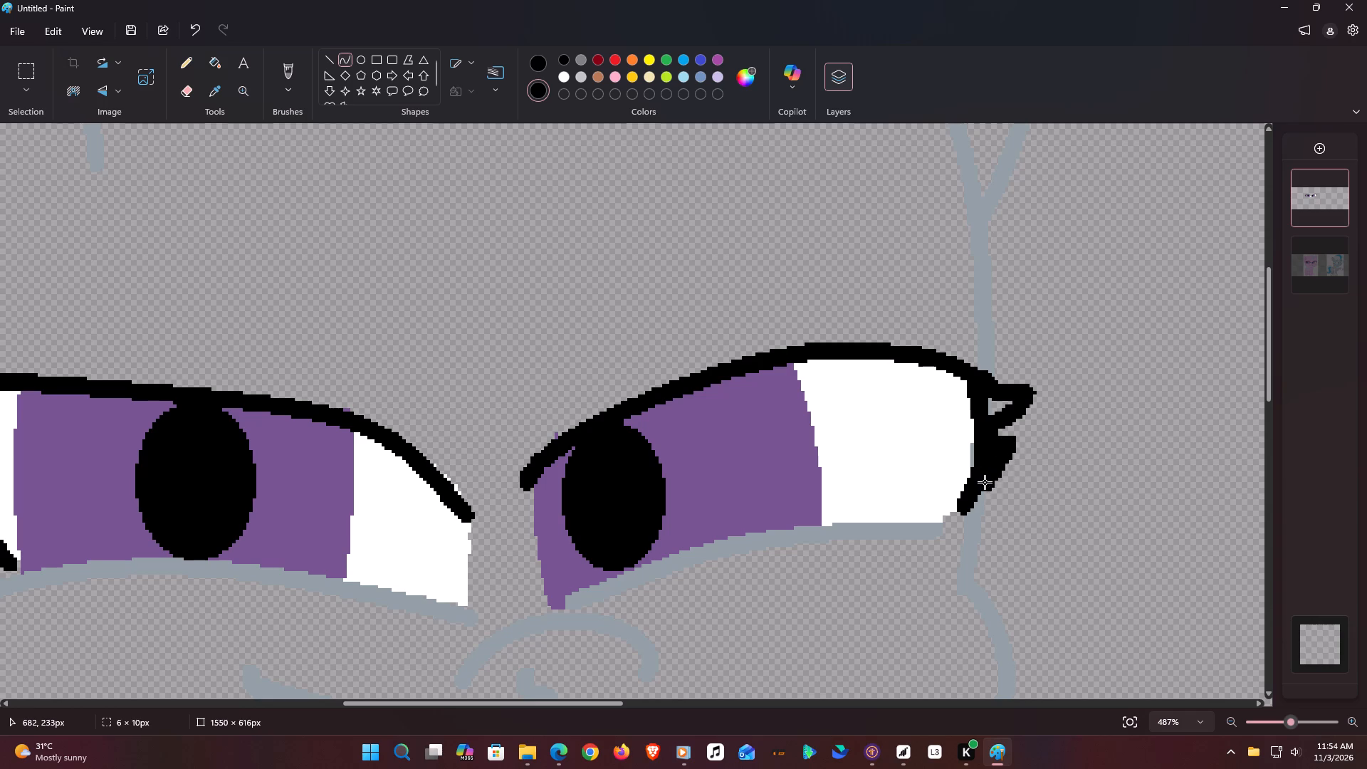
drag(985, 482, 982, 480)
drag(994, 460, 1012, 471)
drag(1012, 471, 1004, 466)
Fill the remaining gaps inside both of the right eye's outer lashes with black.
click(204, 69)
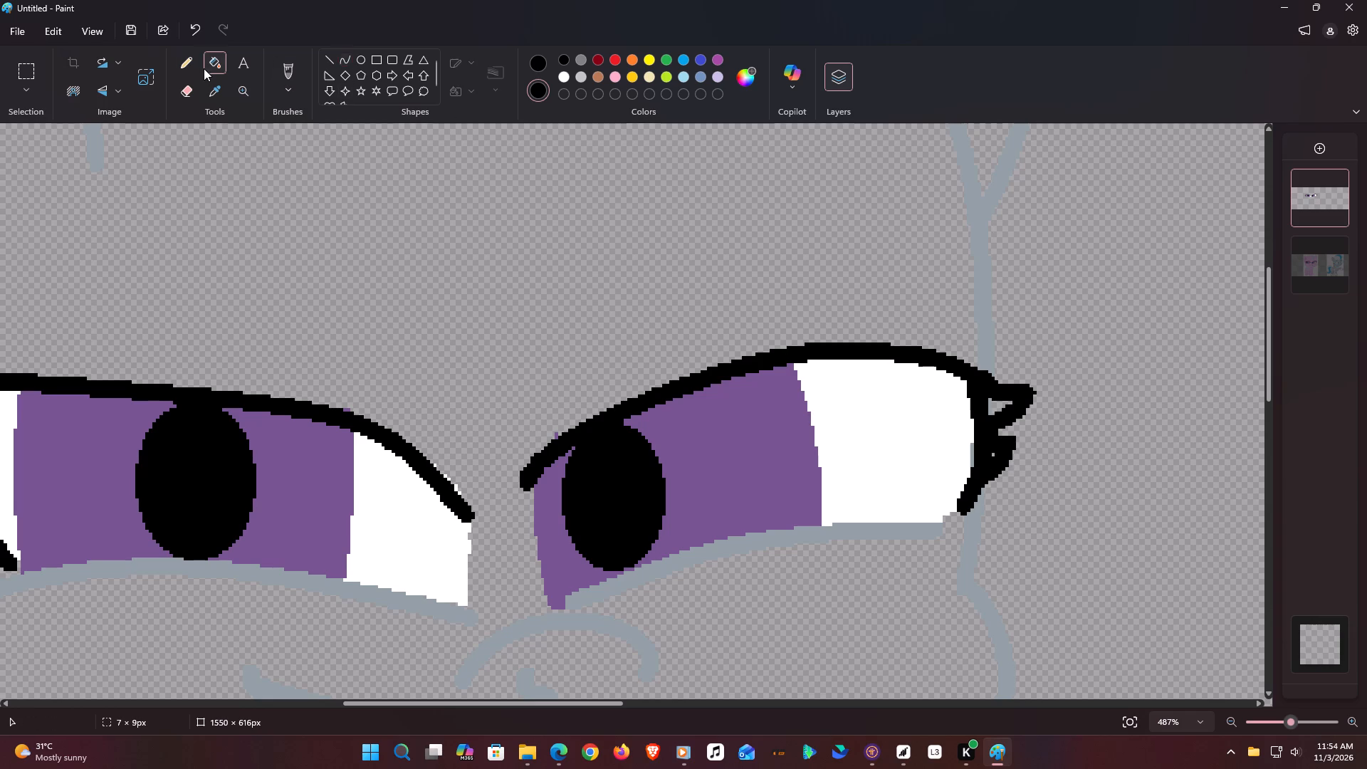
click(993, 457)
click(995, 456)
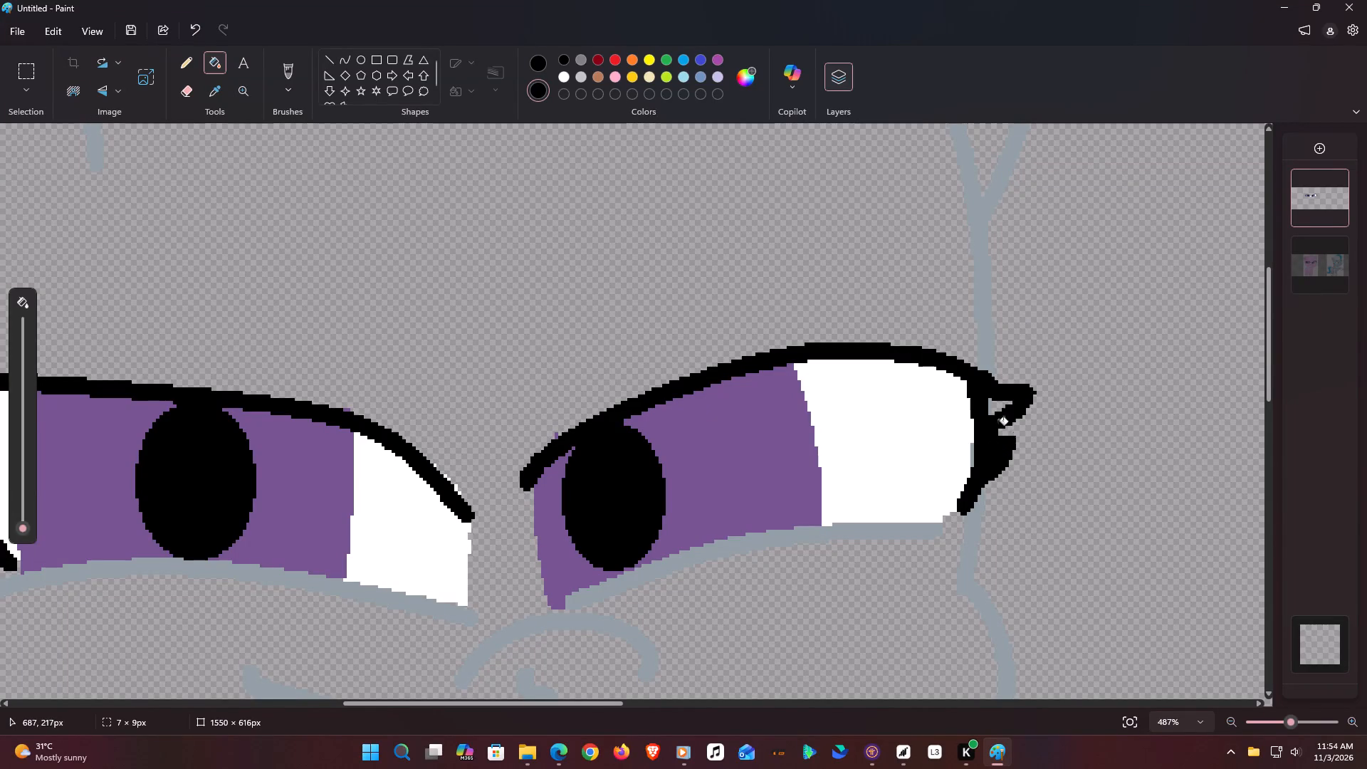
click(995, 410)
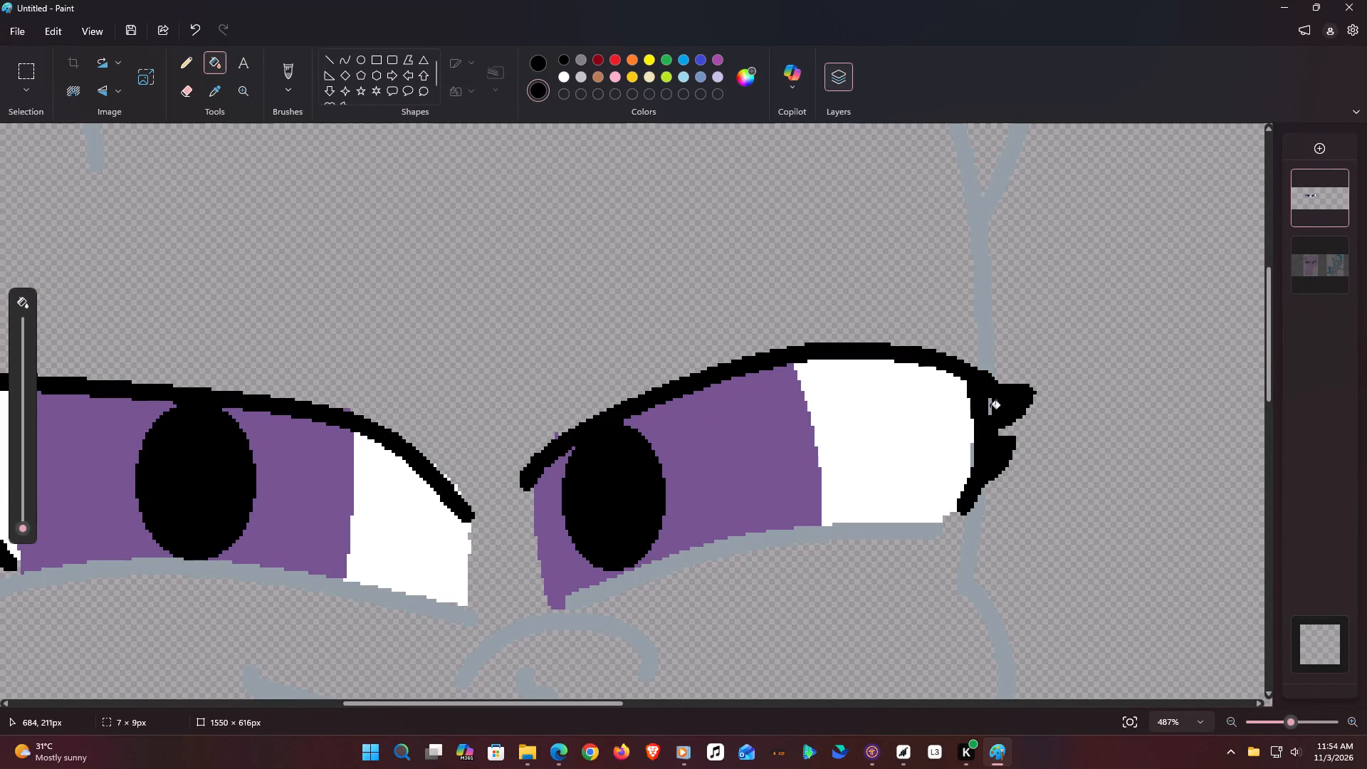
click(989, 407)
Erase the stray purple specks above the upper lid lines, near the left iris's inner edge and the right eye's inner corner.
click(180, 92)
click(377, 377)
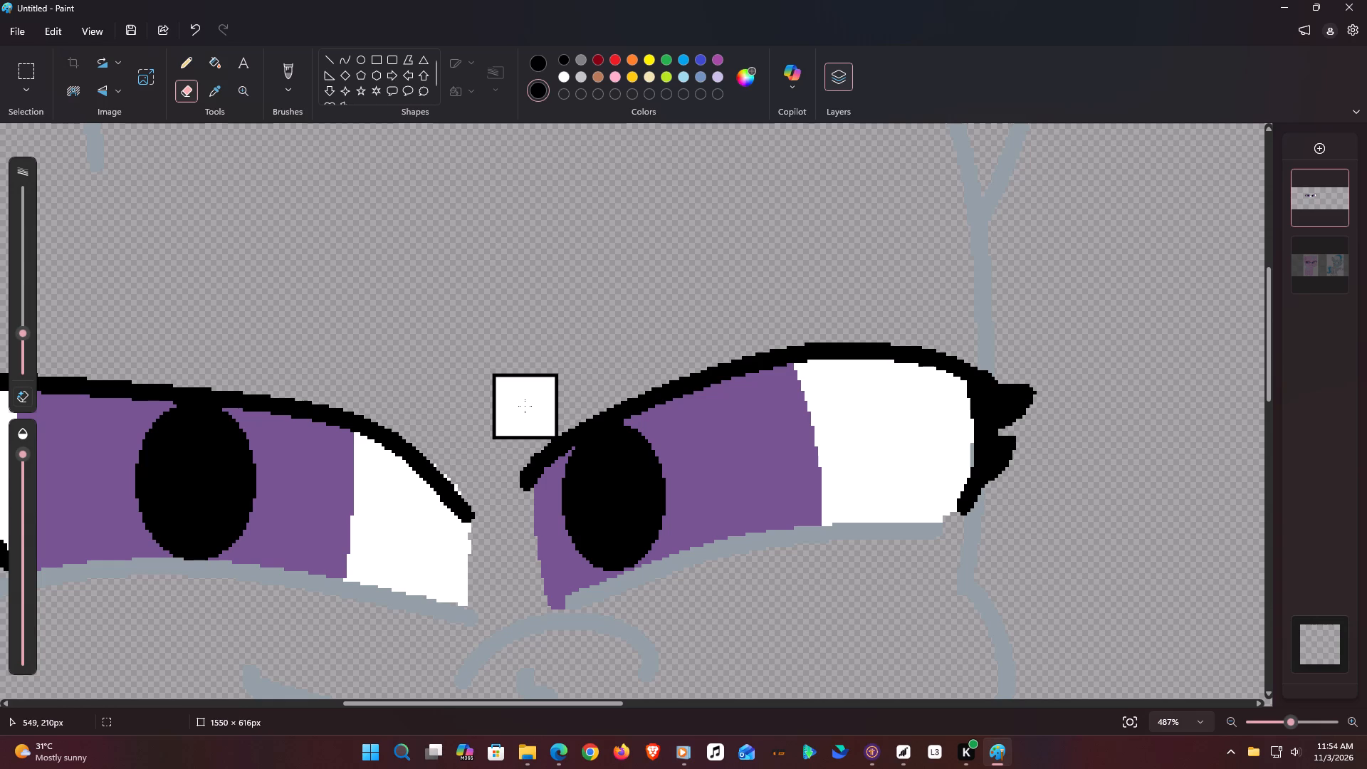
click(525, 406)
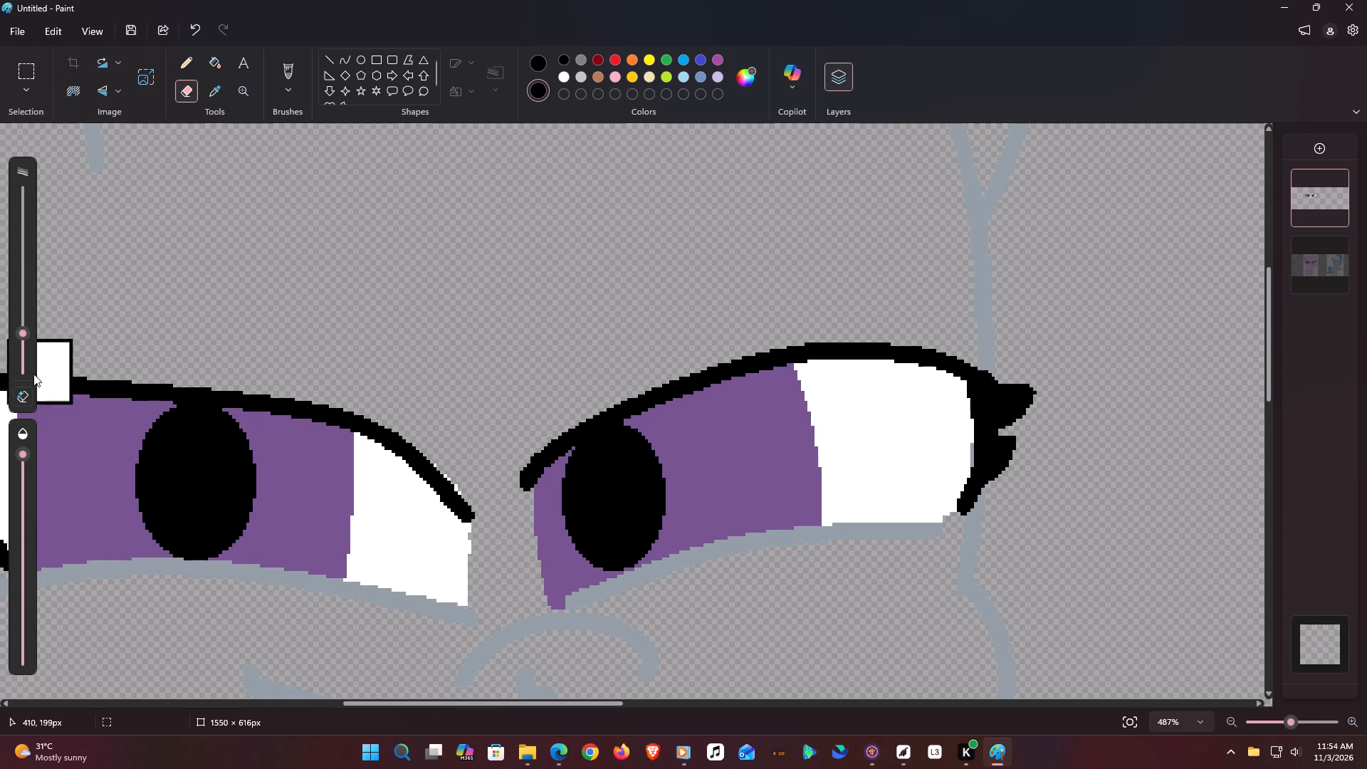
Shrink the eraser to a few pixels and erase the white spill above the left eye's upper lid line near its inner corner.
drag(19, 338, 19, 370)
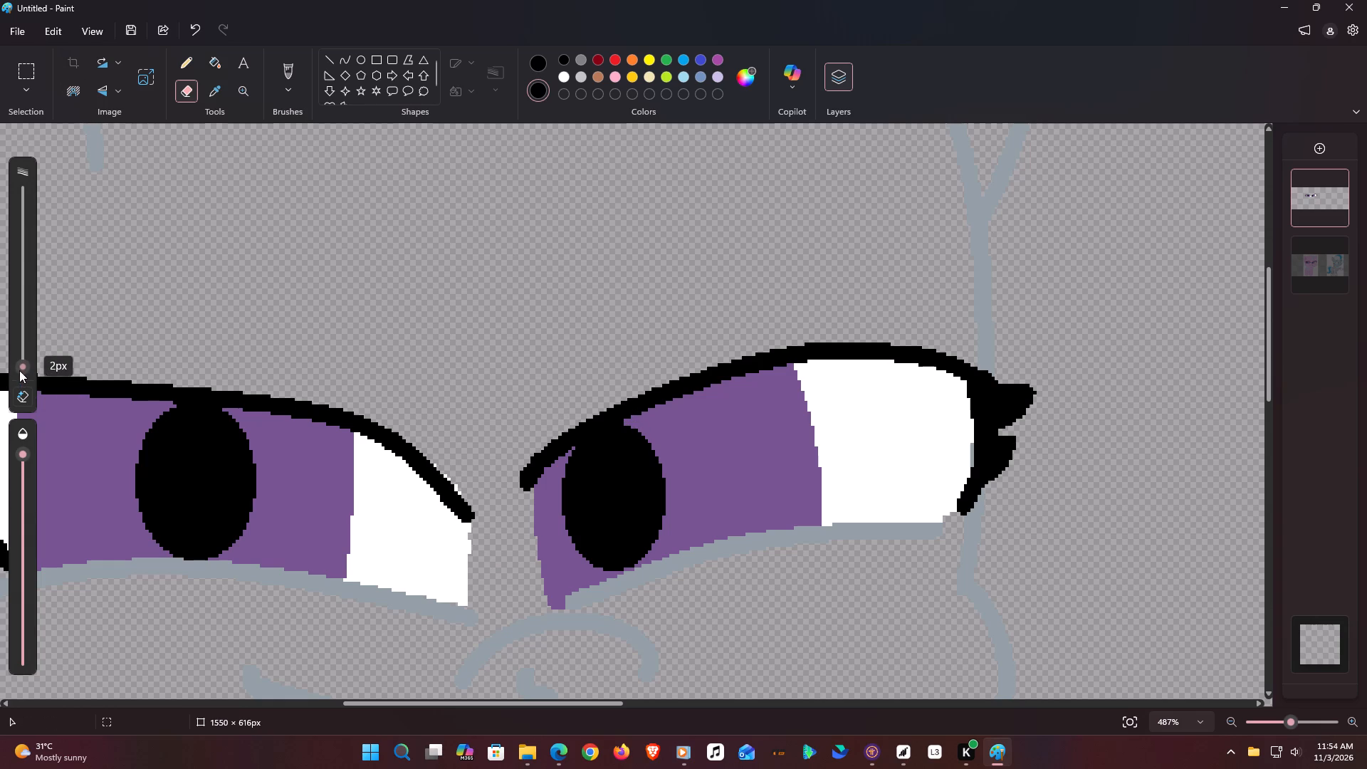
drag(19, 370, 19, 367)
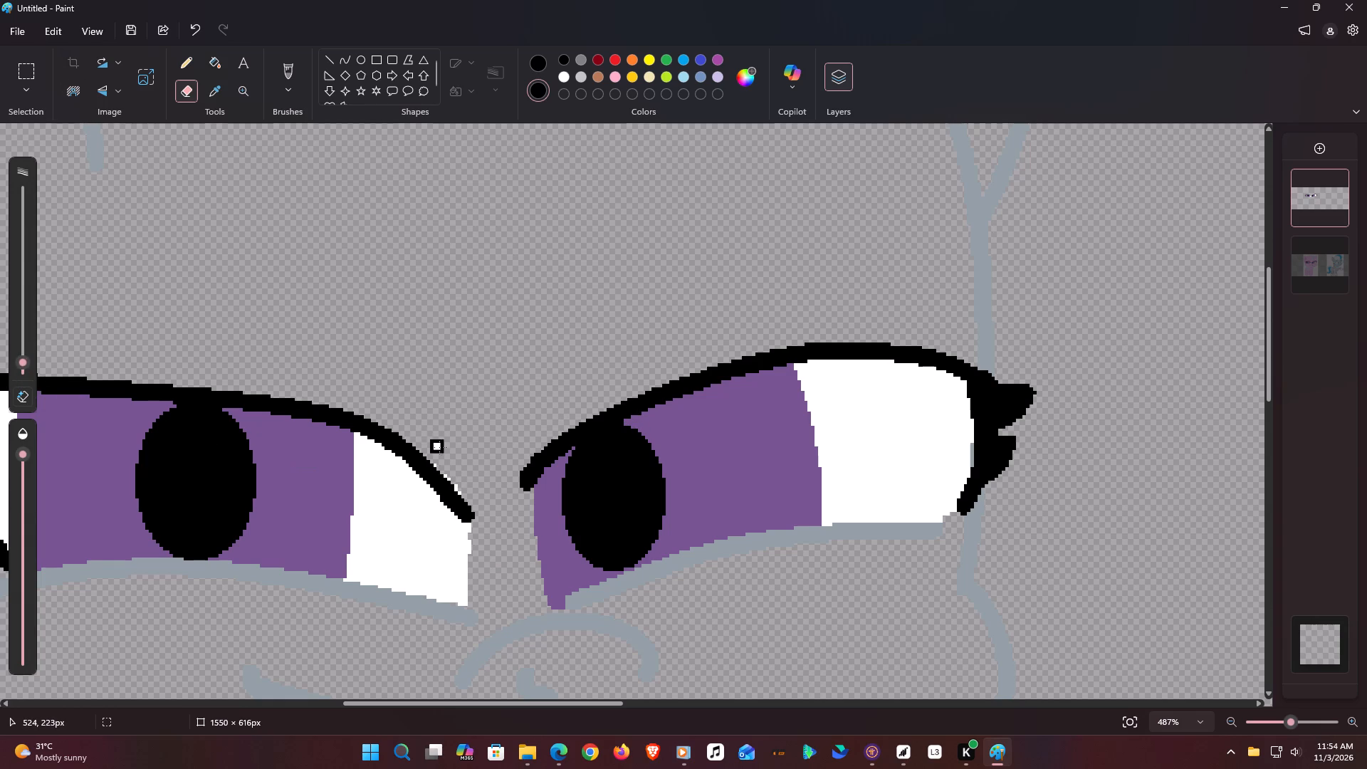
click(442, 461)
click(450, 471)
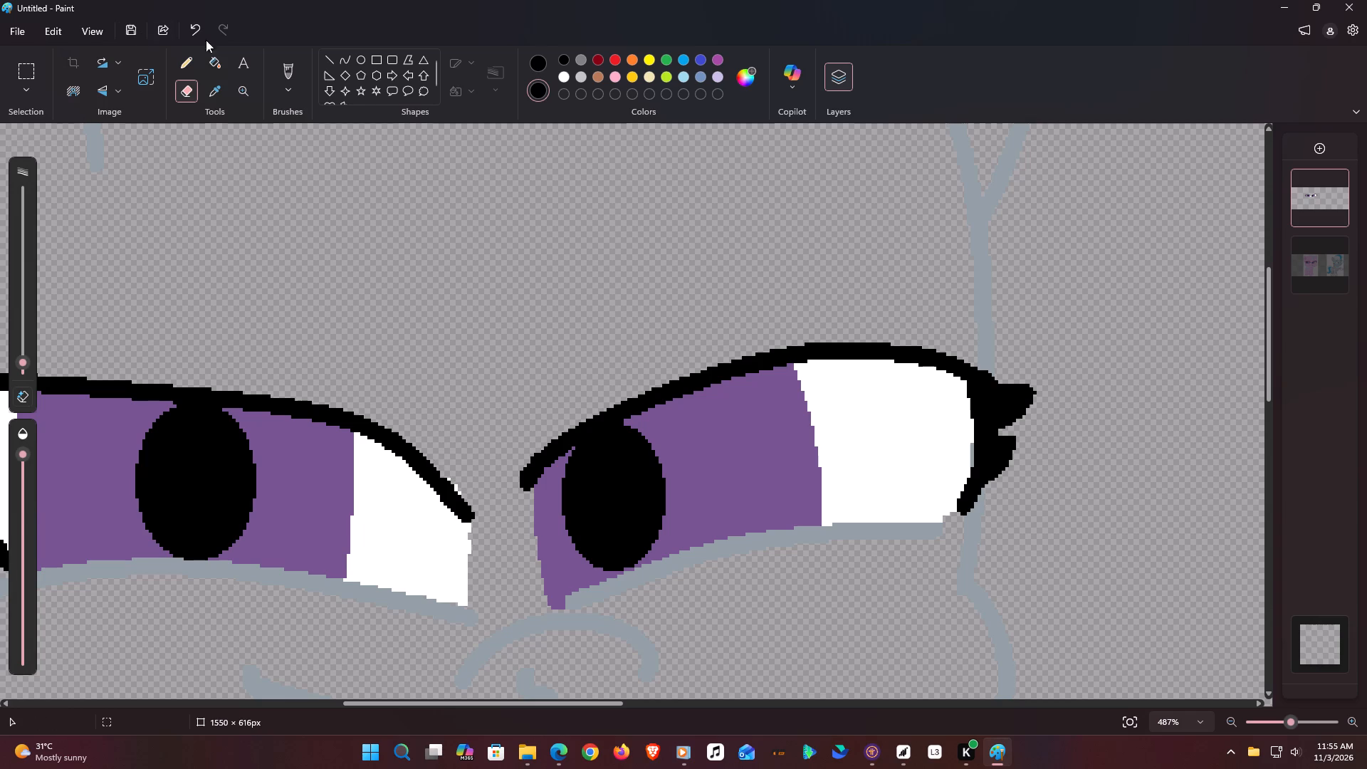
click(193, 26)
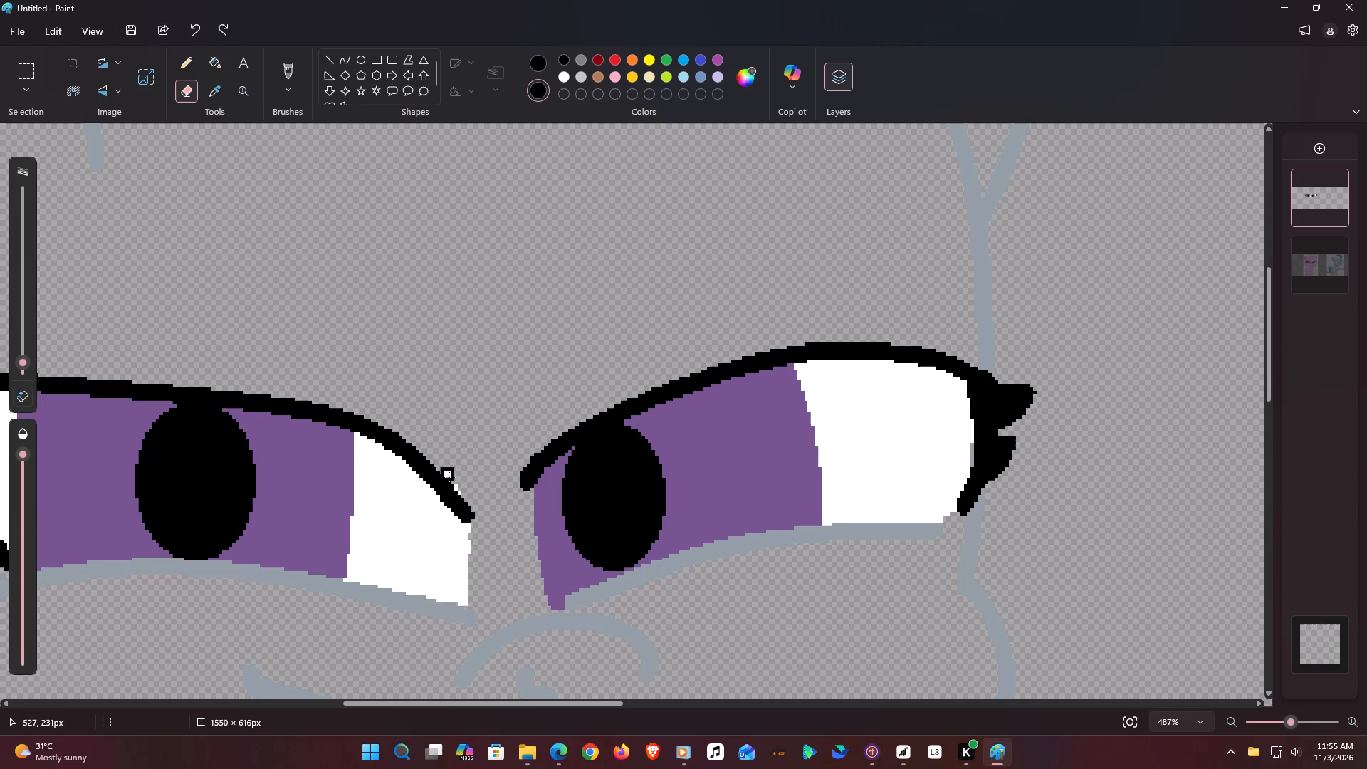
click(453, 472)
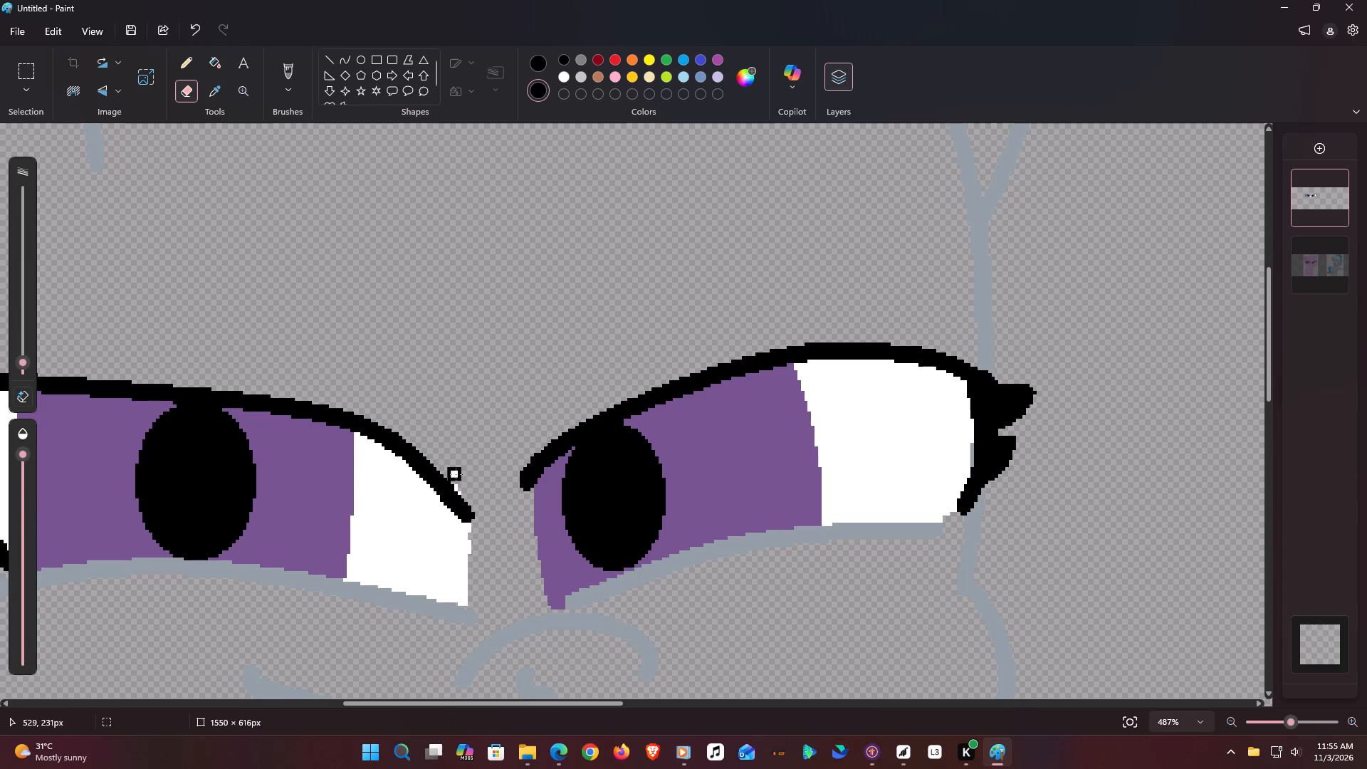
click(456, 474)
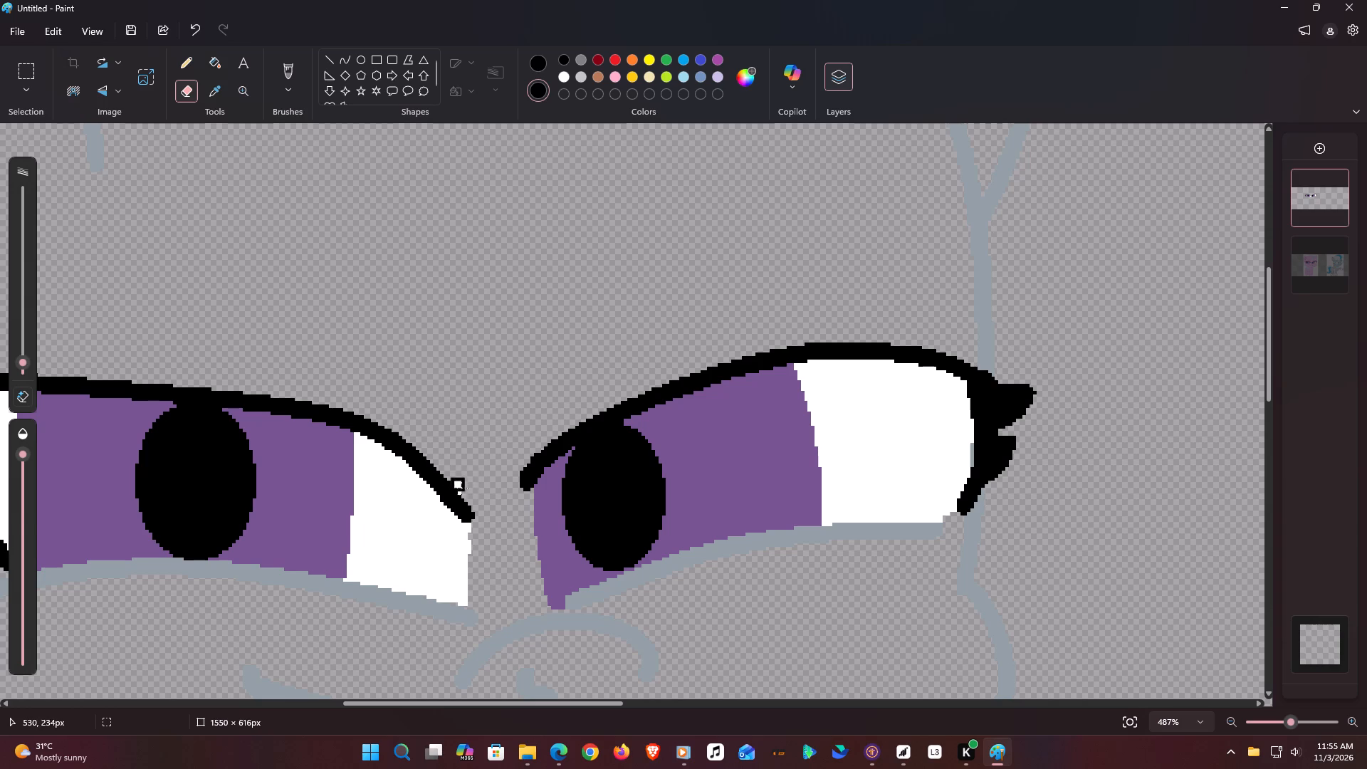
click(463, 488)
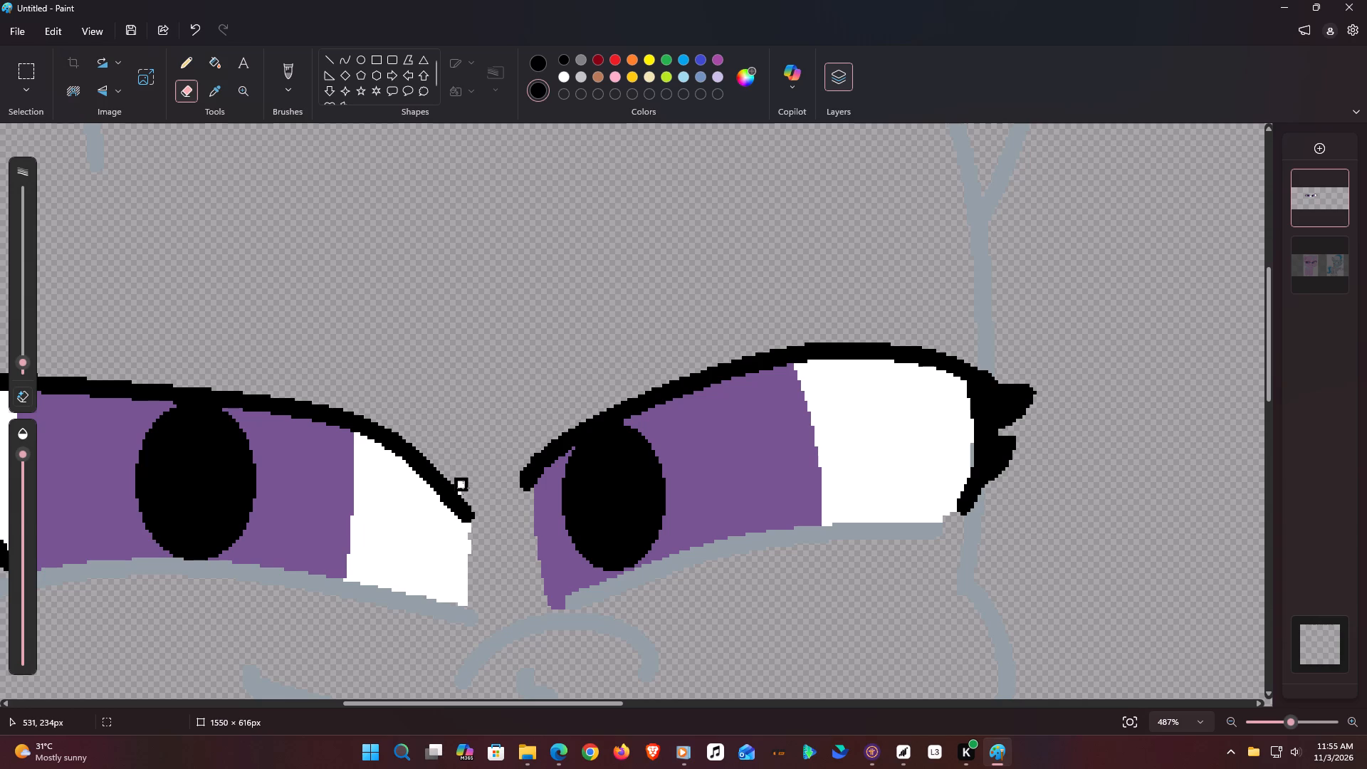
click(466, 491)
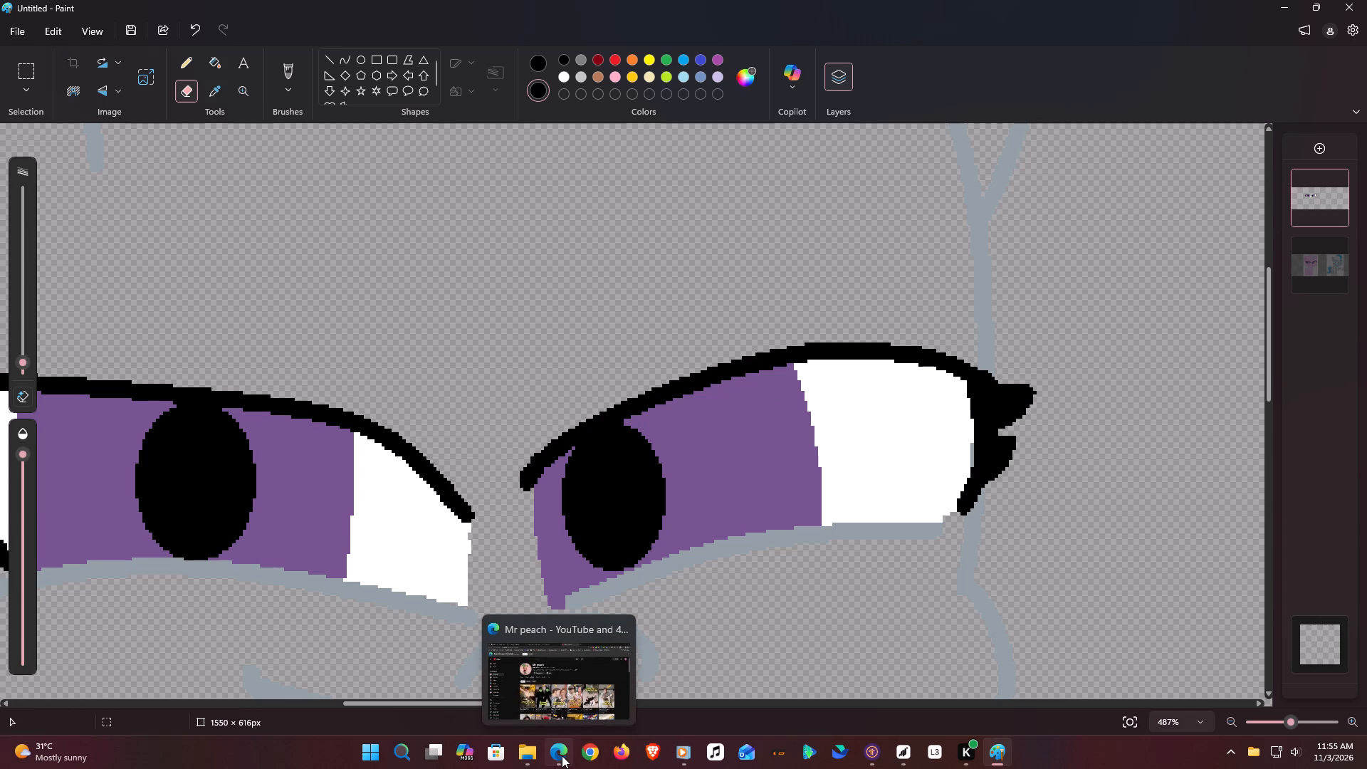
click(626, 768)
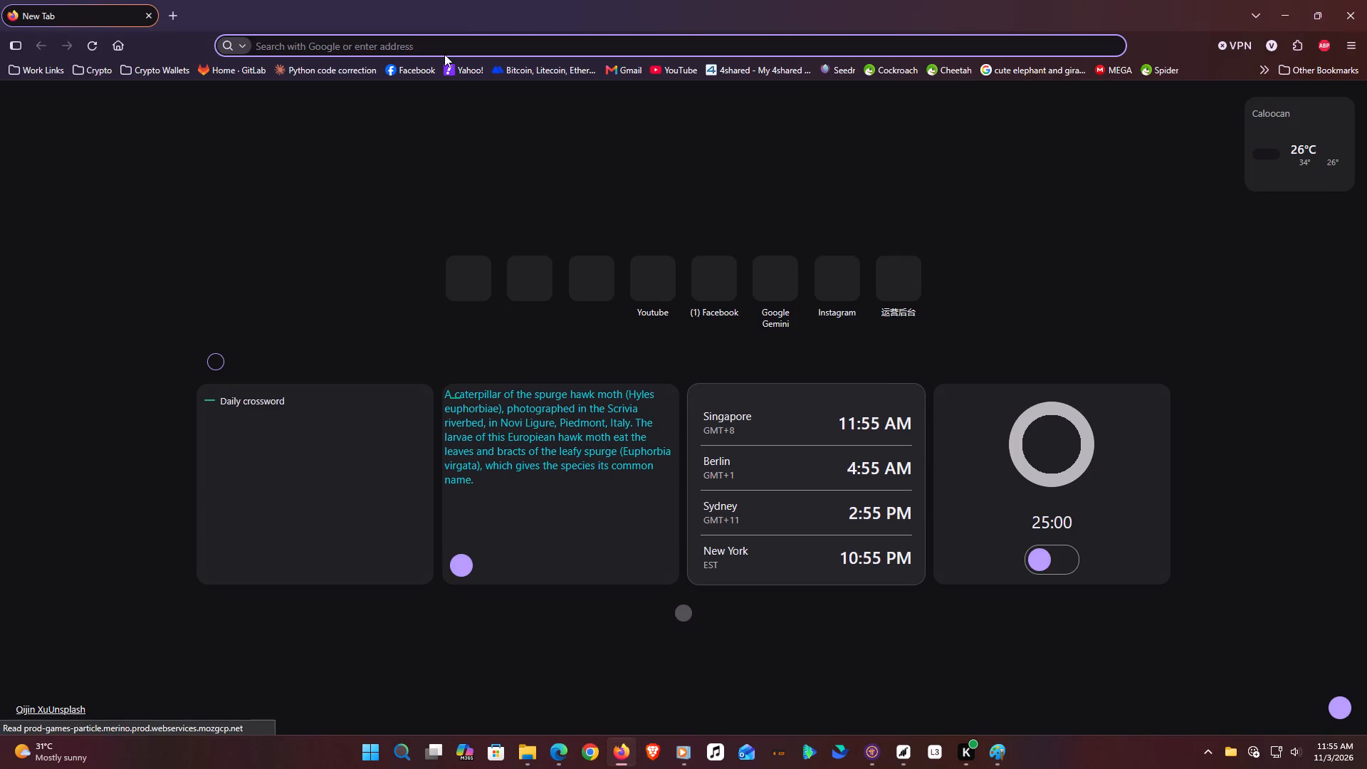
click(332, 66)
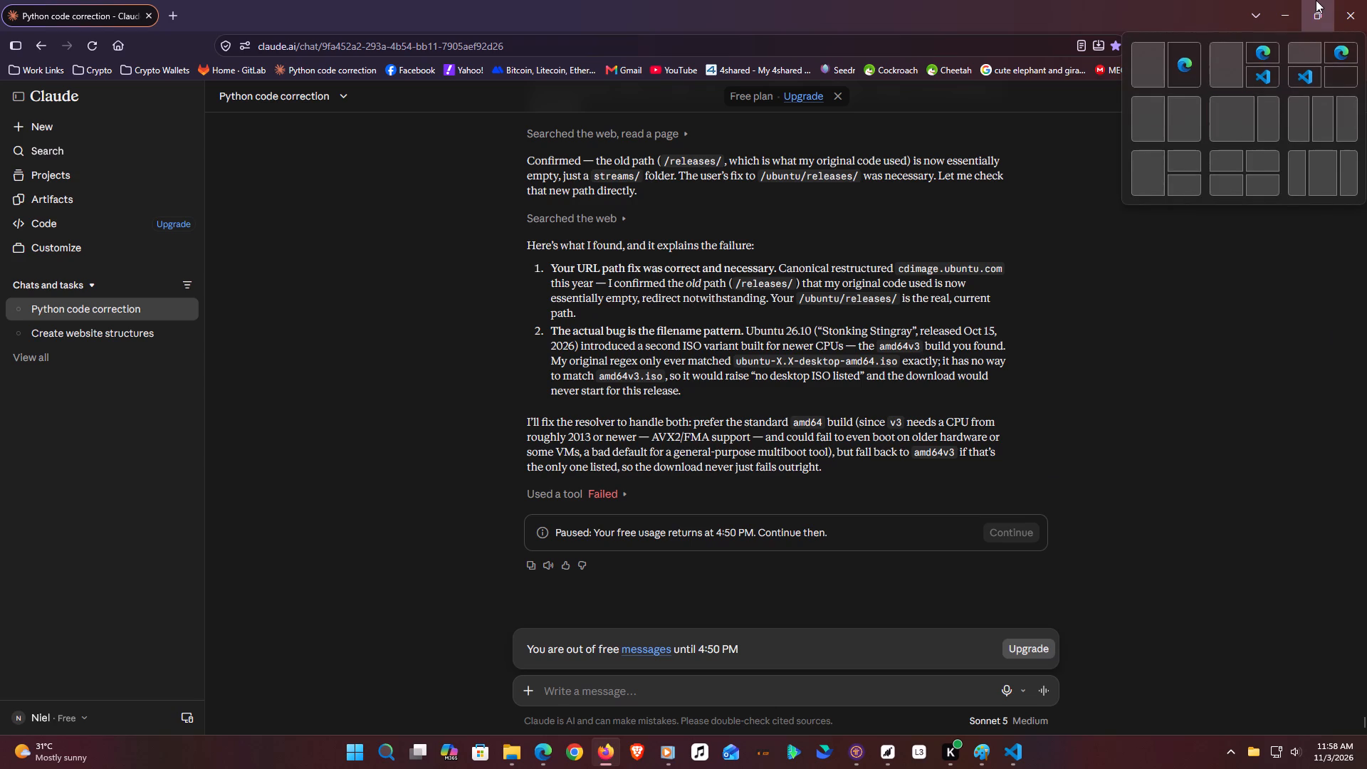
Minimize Firefox and close Visual Studio Code to get back to the eye drawing in Paint.
click(1282, 1)
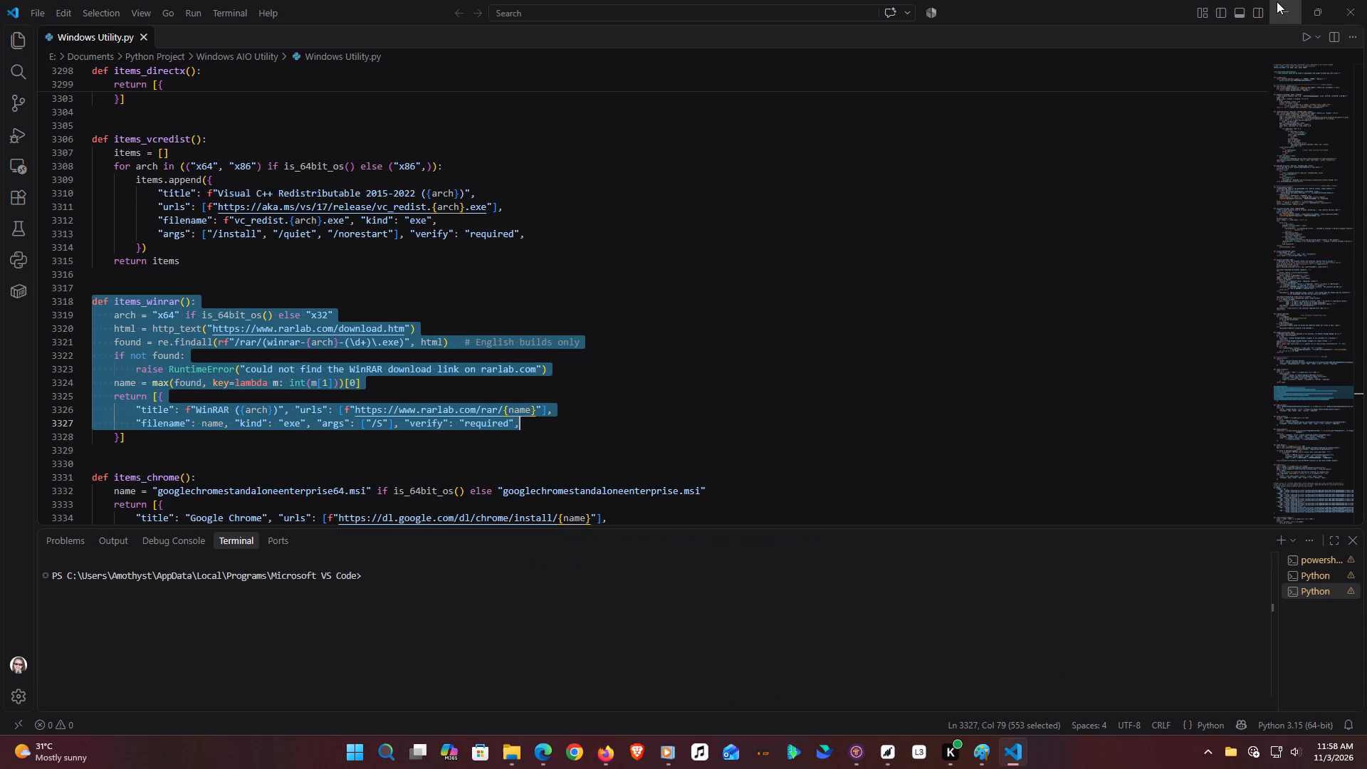
click(1361, 2)
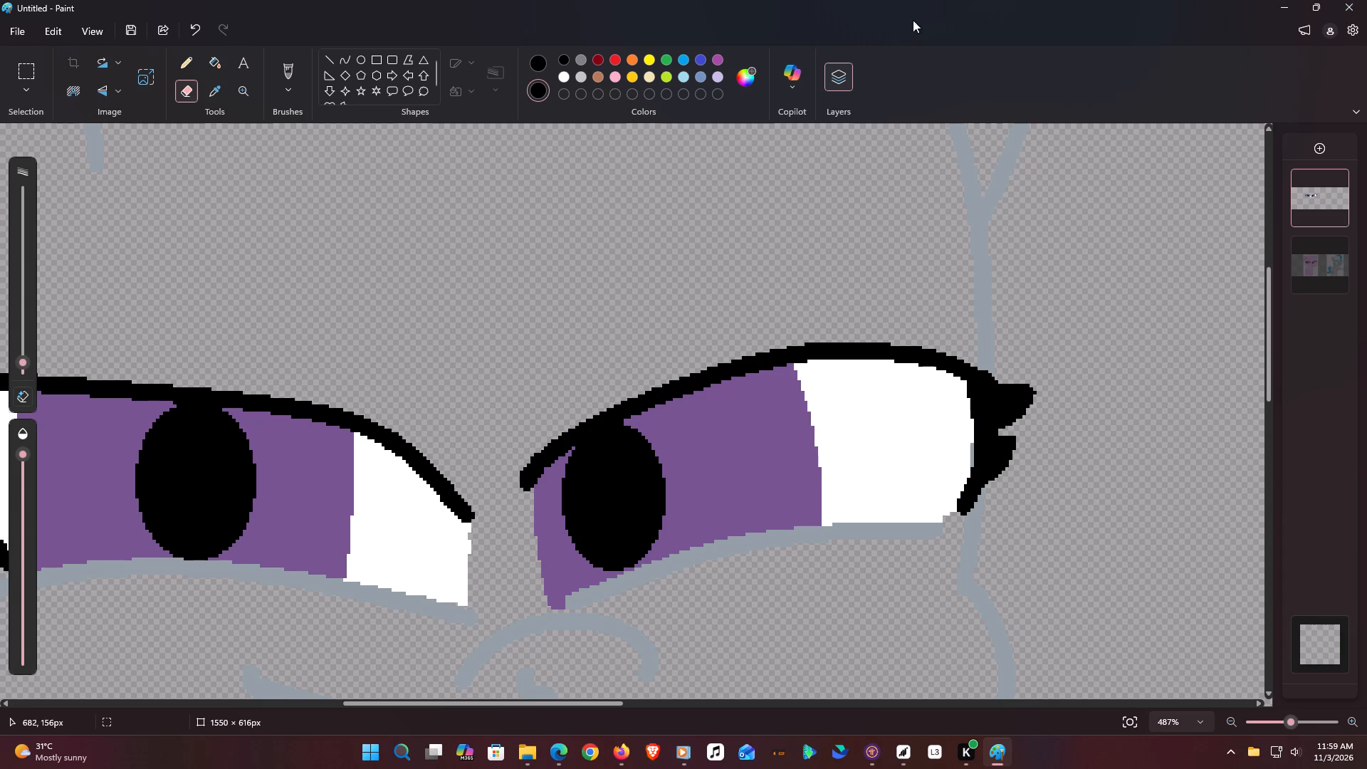
Fill the small gap between the right eye's white and its outer lashes with the Pencil in white.
click(192, 67)
click(558, 77)
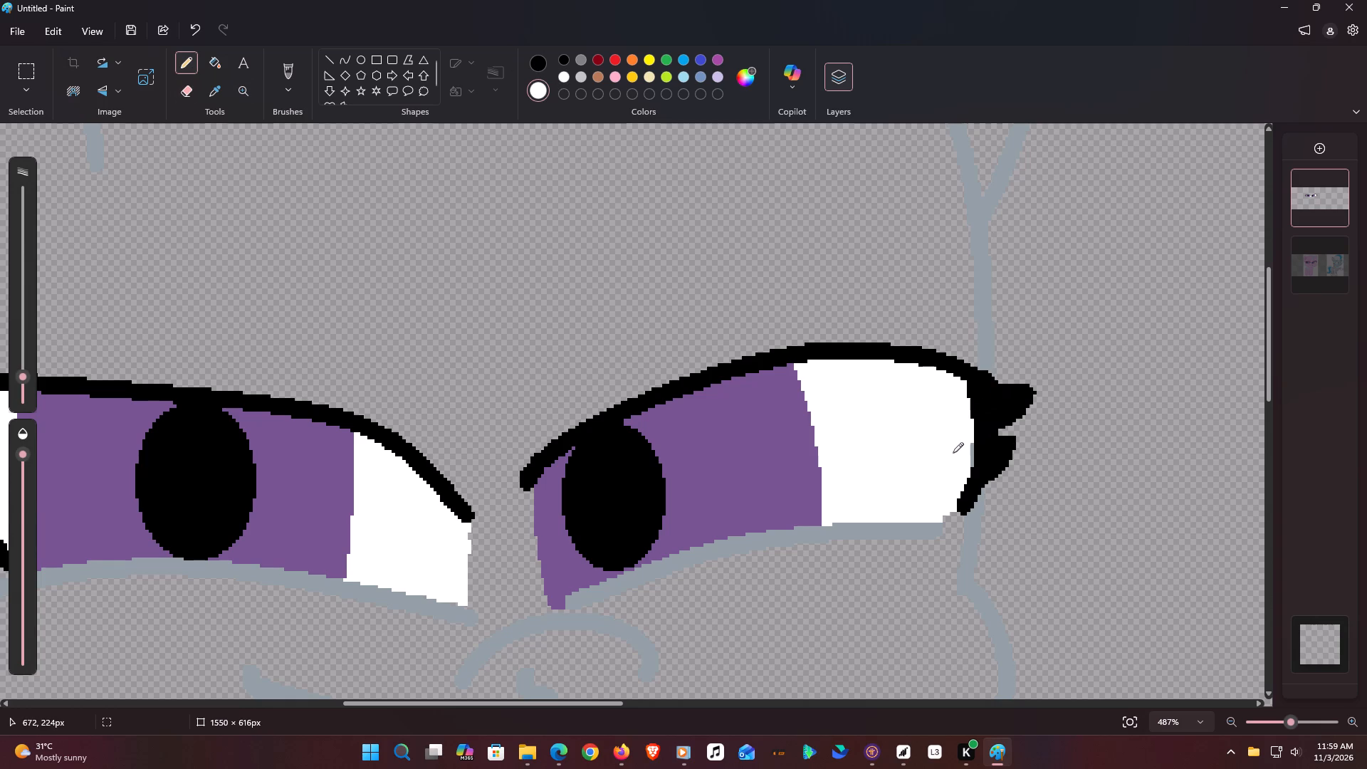
click(958, 454)
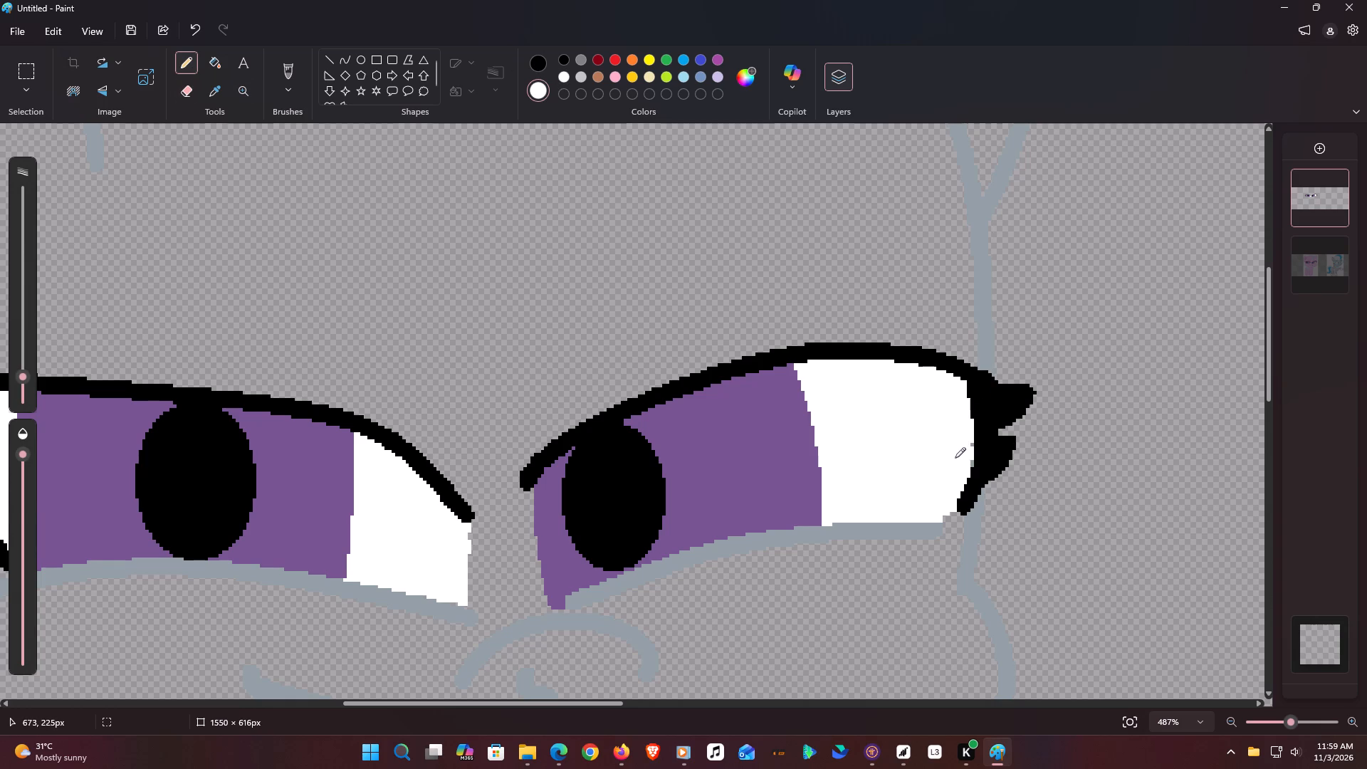
click(958, 452)
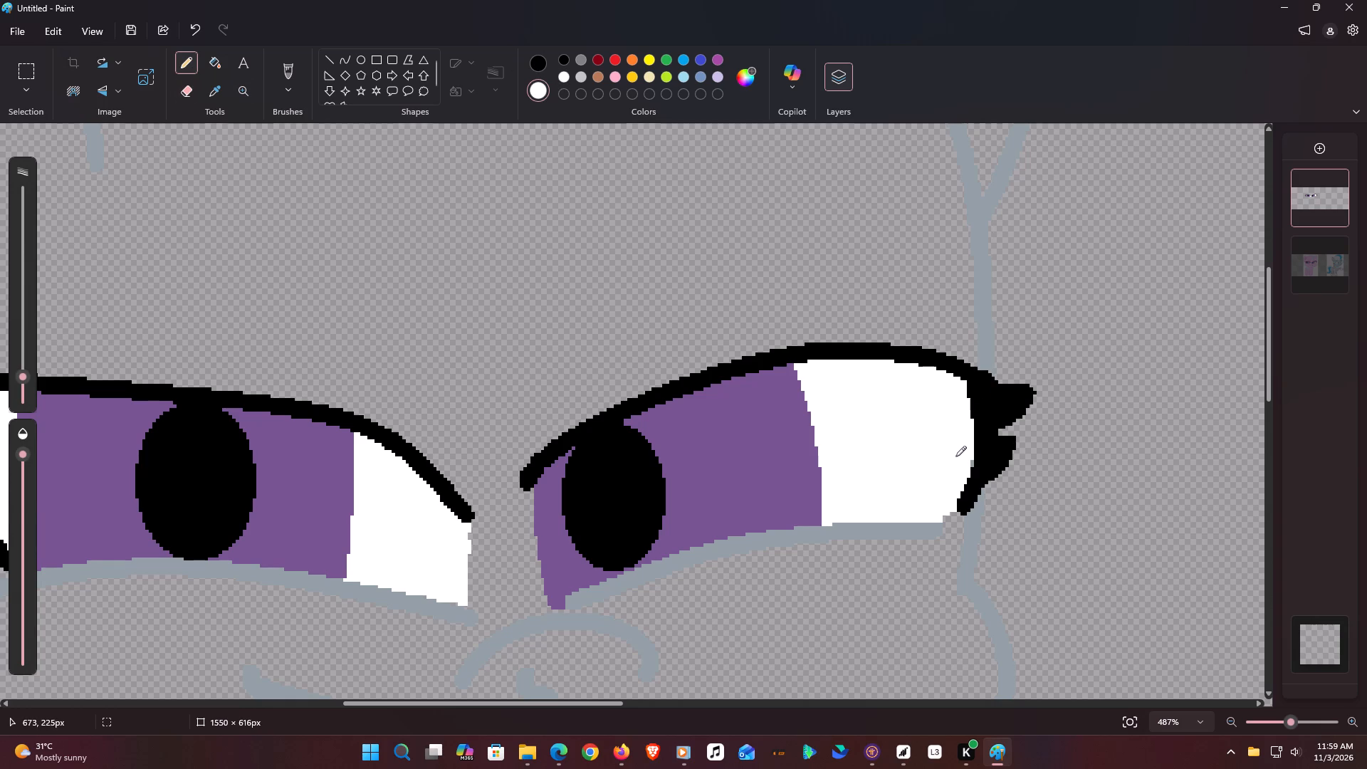
click(959, 464)
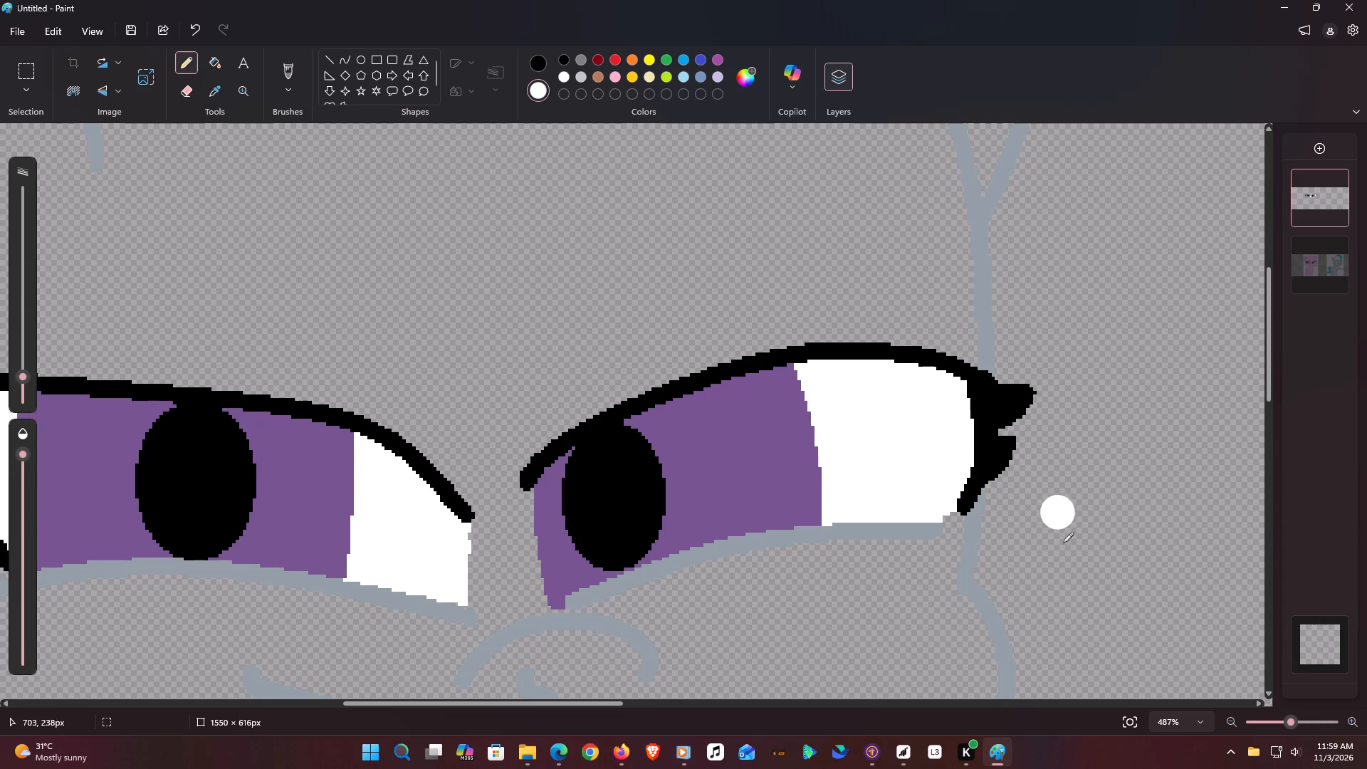
Even out the inner edge of the left eye's white with white pencil dabs, undoing the dab that overshoots.
click(456, 544)
click(456, 543)
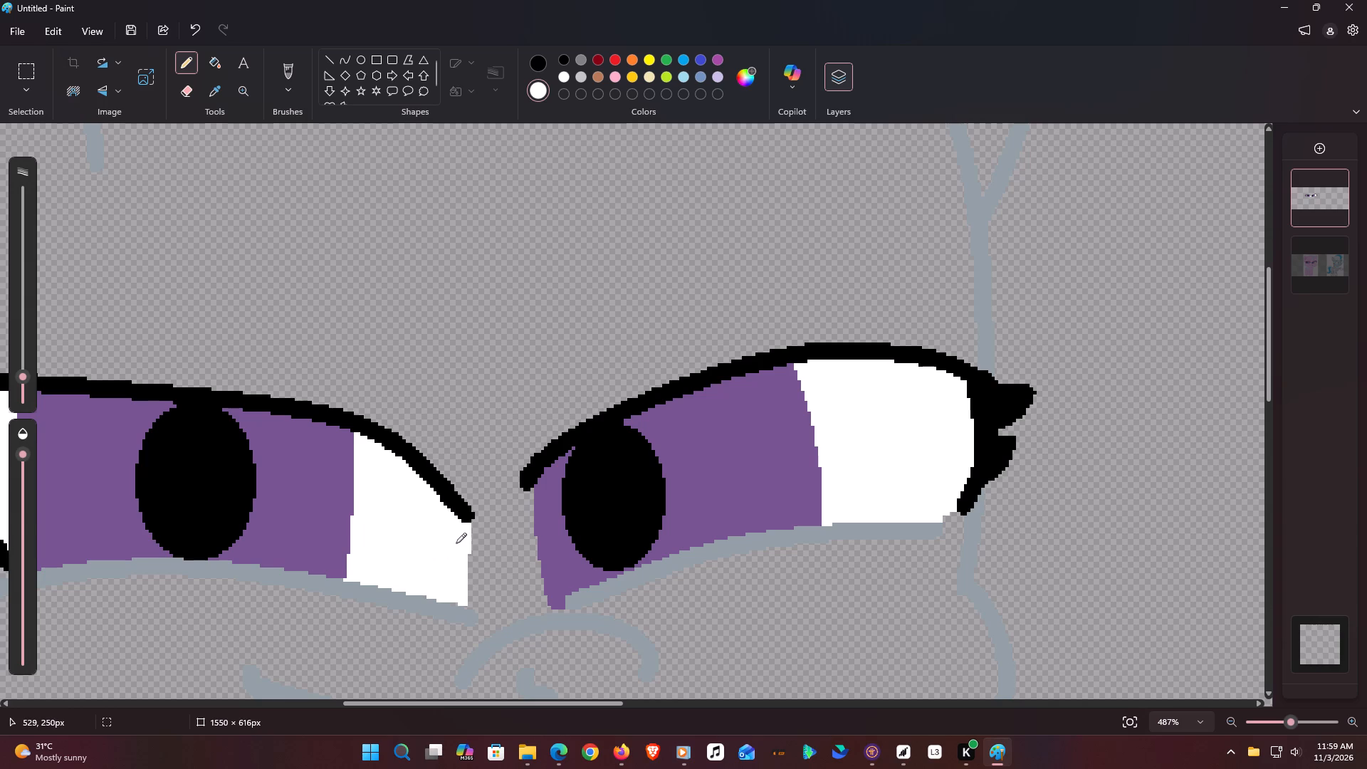
click(456, 554)
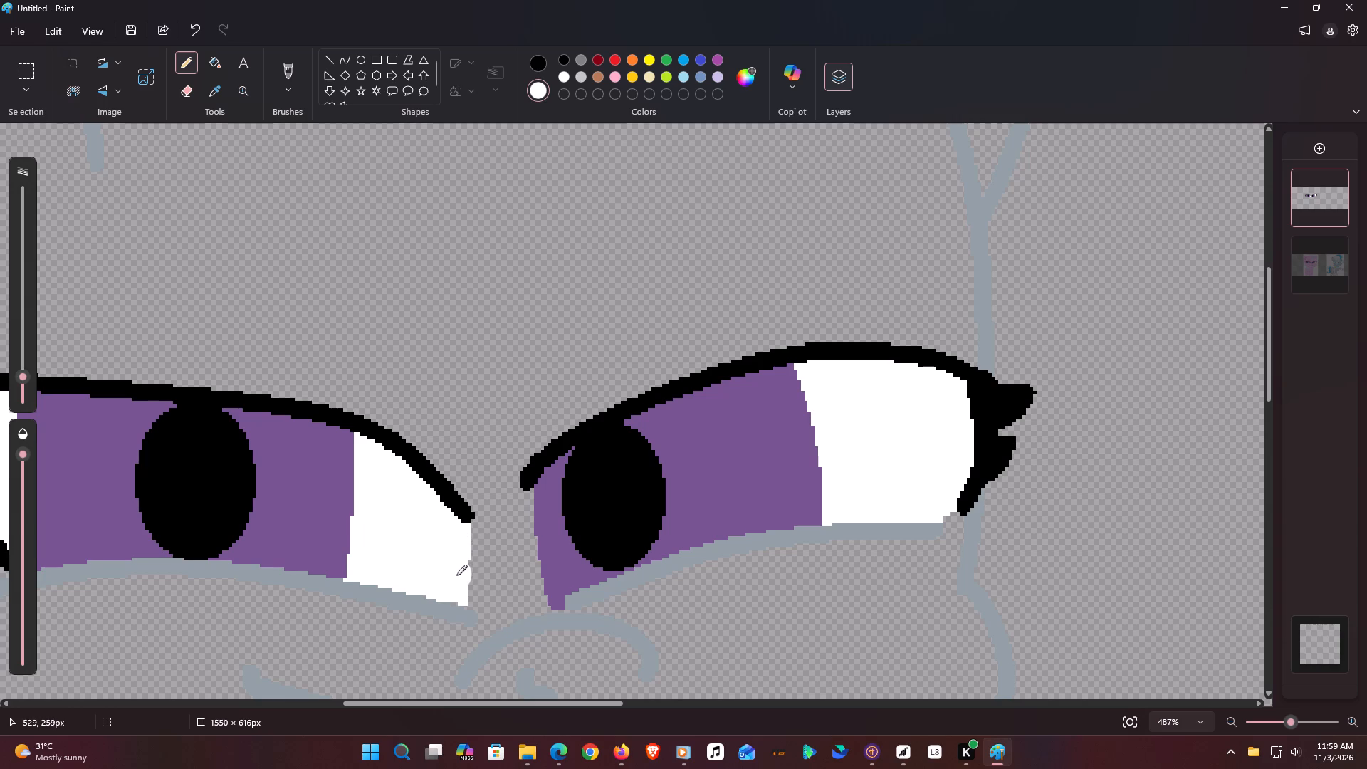
click(458, 572)
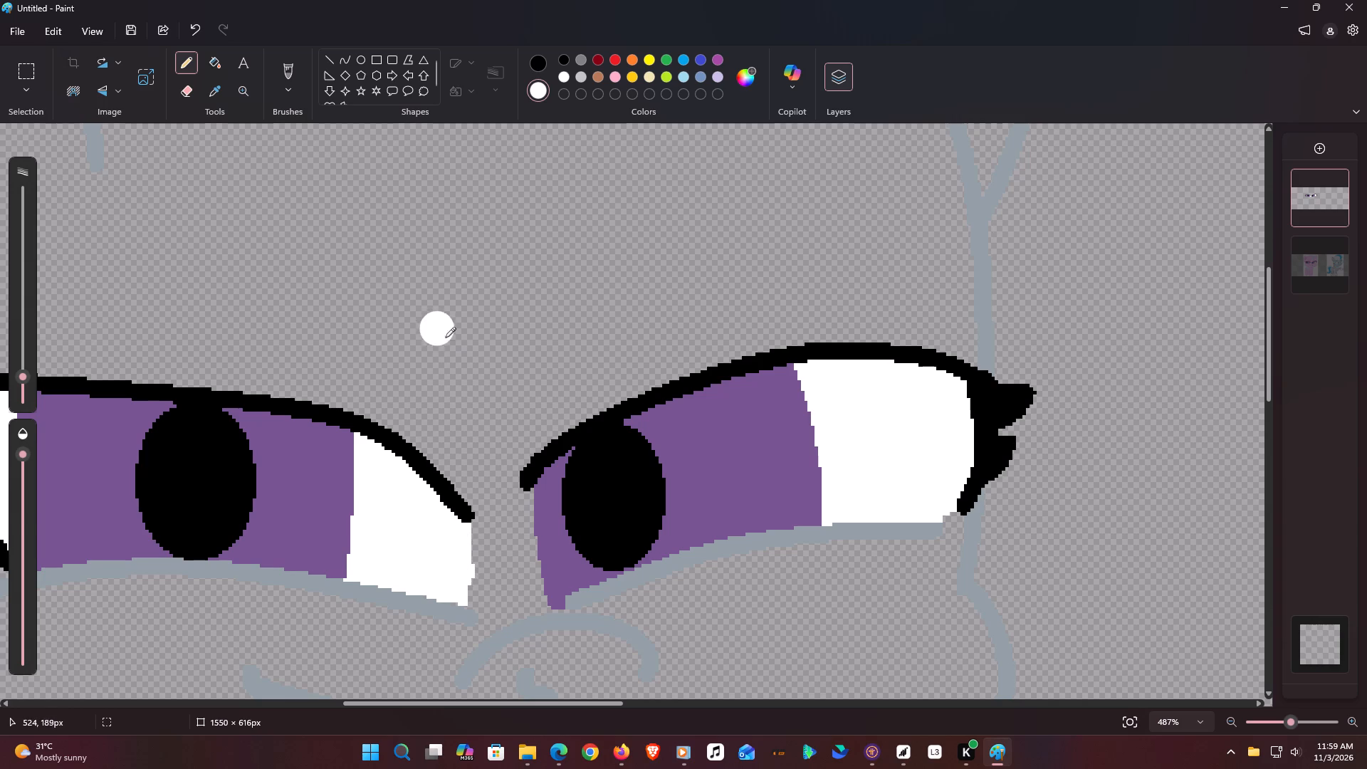
click(185, 26)
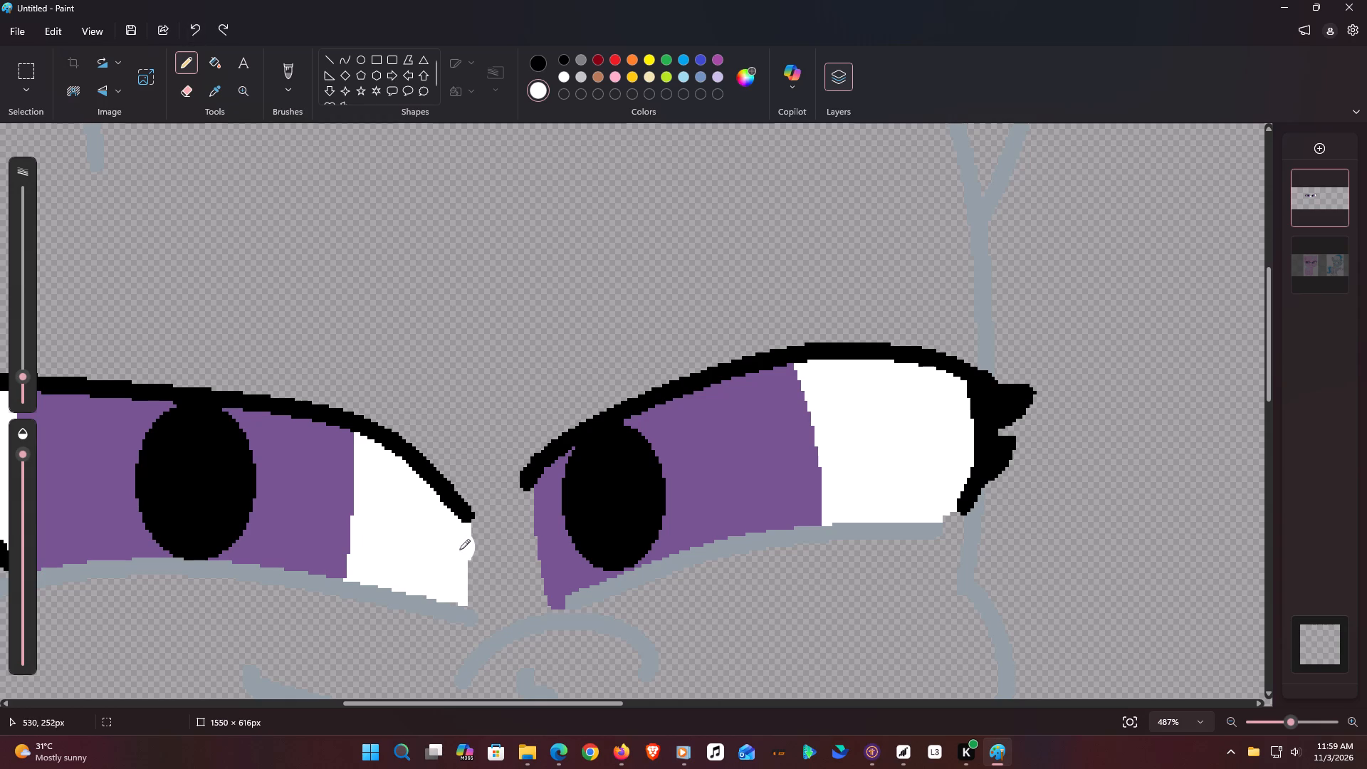
click(456, 567)
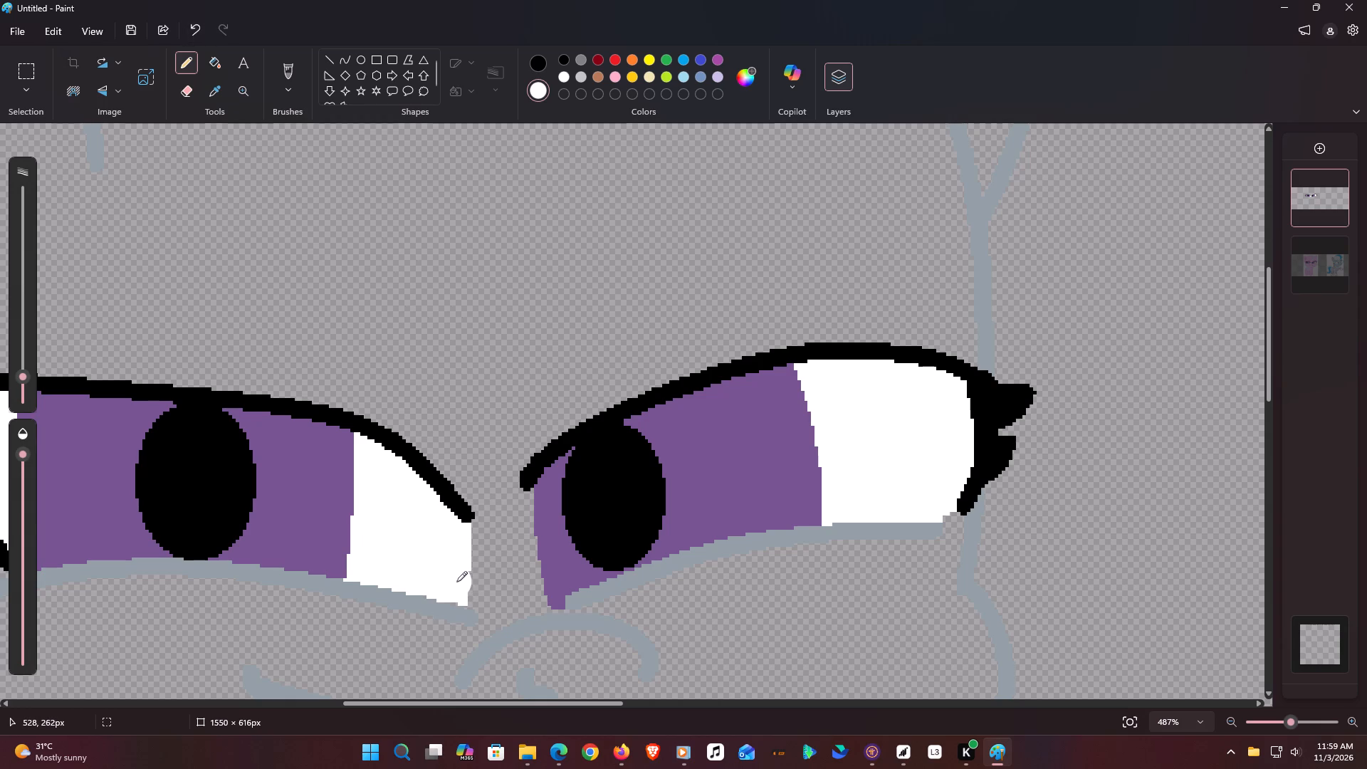
click(457, 582)
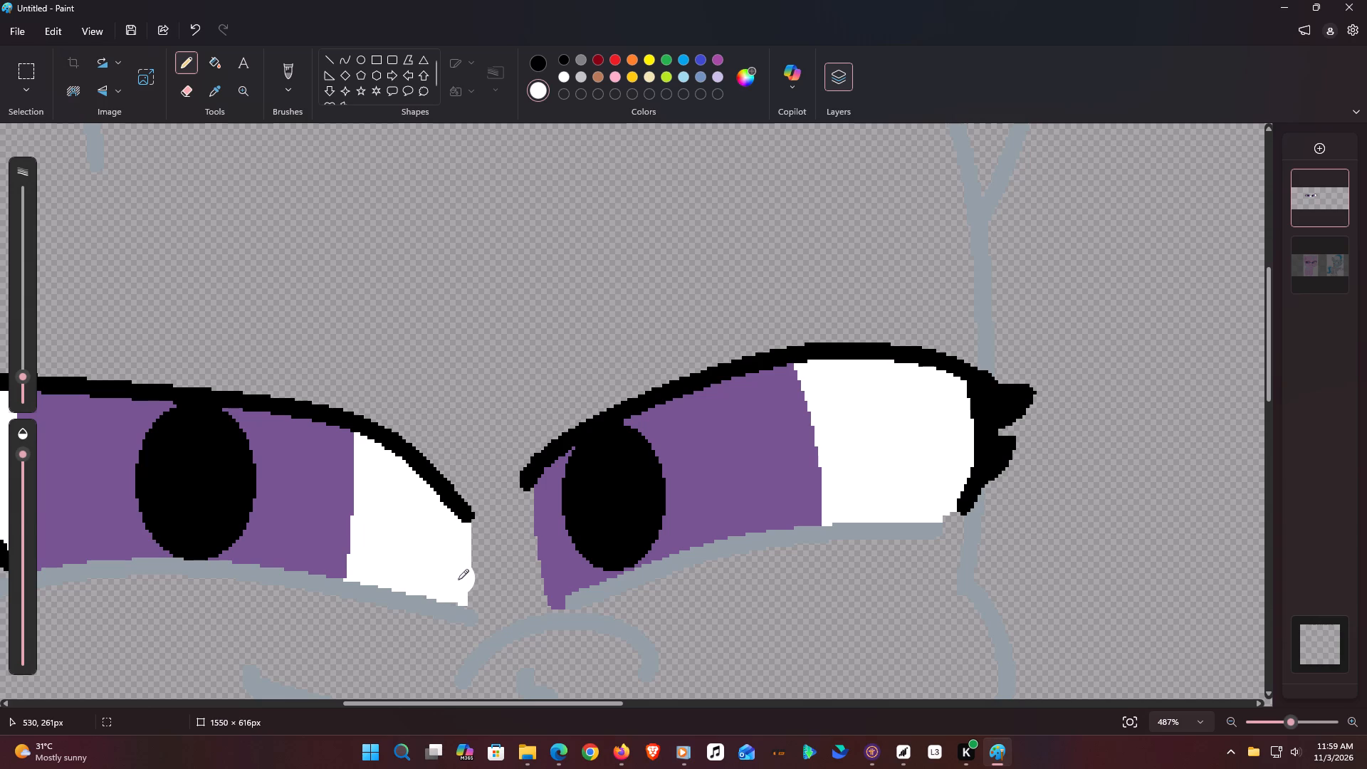
click(456, 577)
Show the hidden reference picture layer beneath the eyes.
drag(1285, 717, 1264, 713)
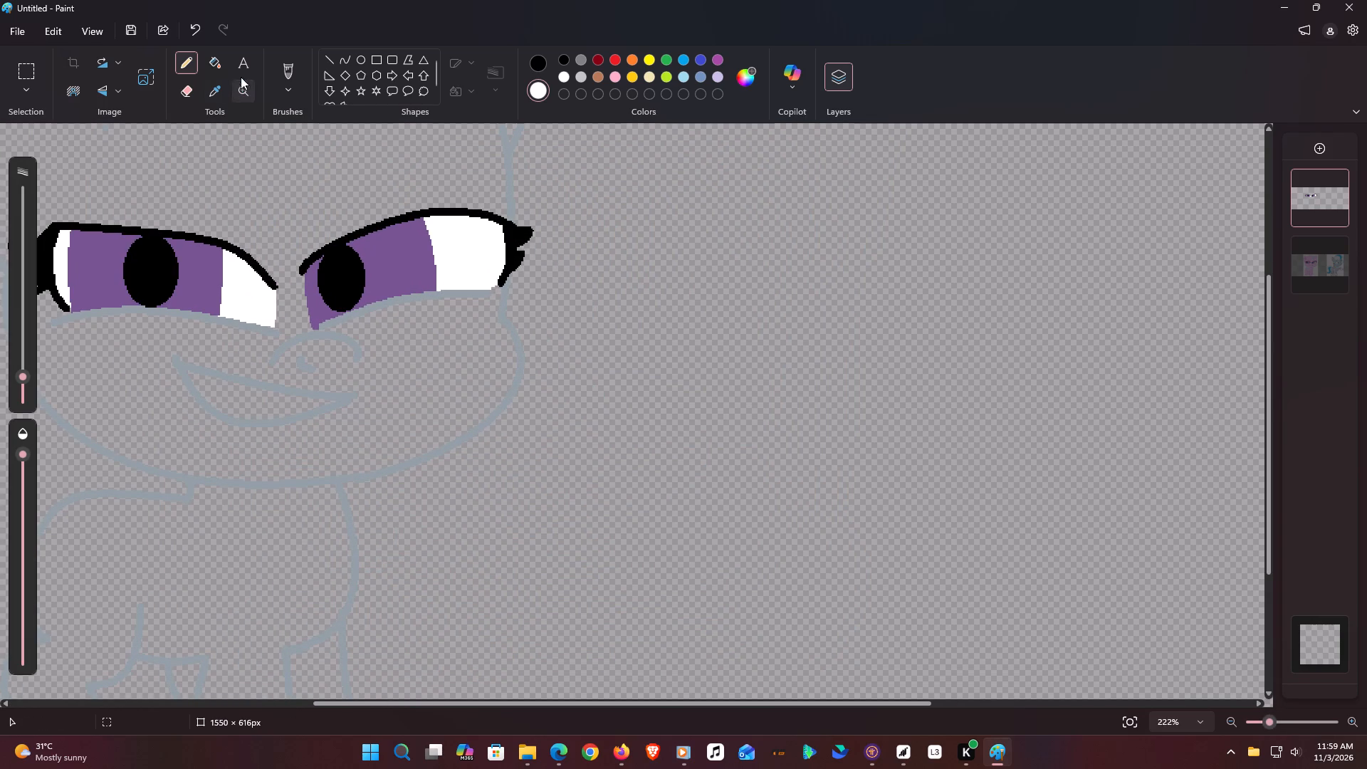
click(214, 79)
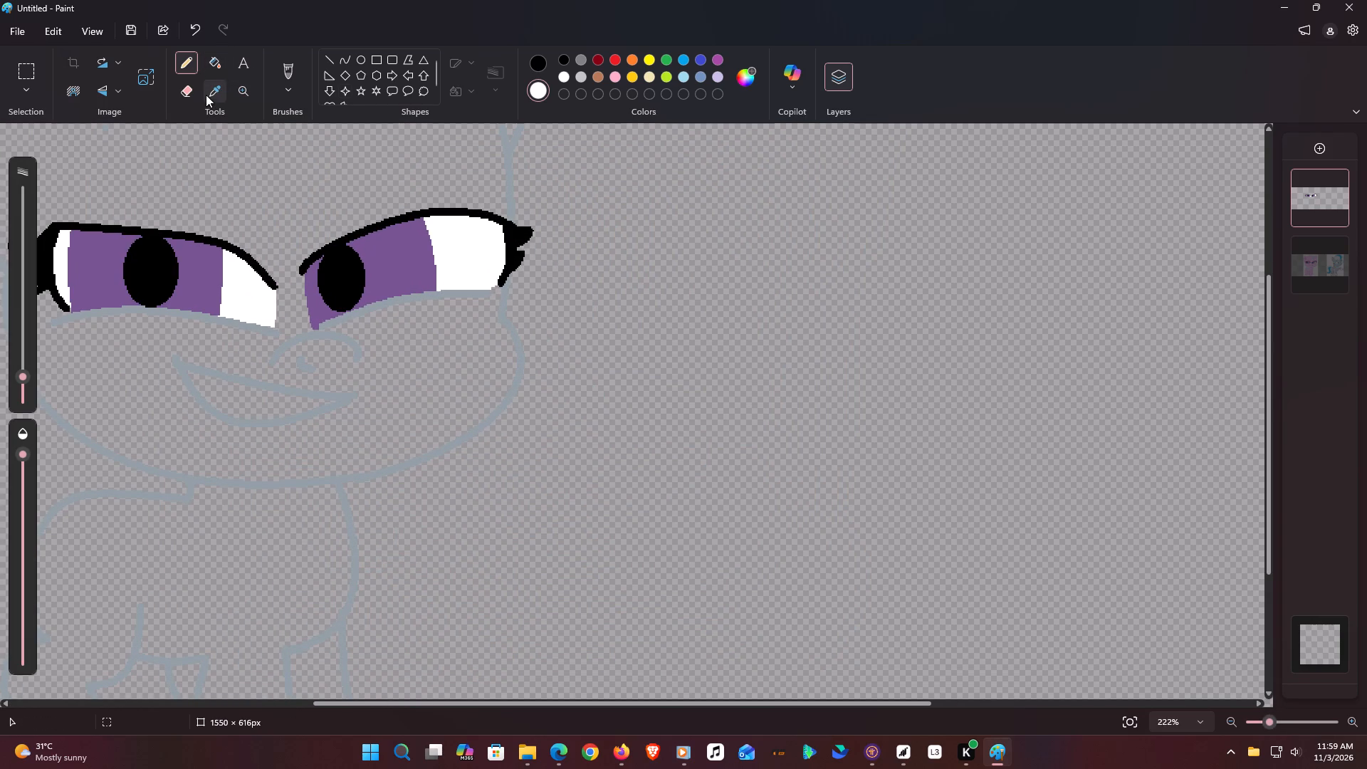
click(206, 94)
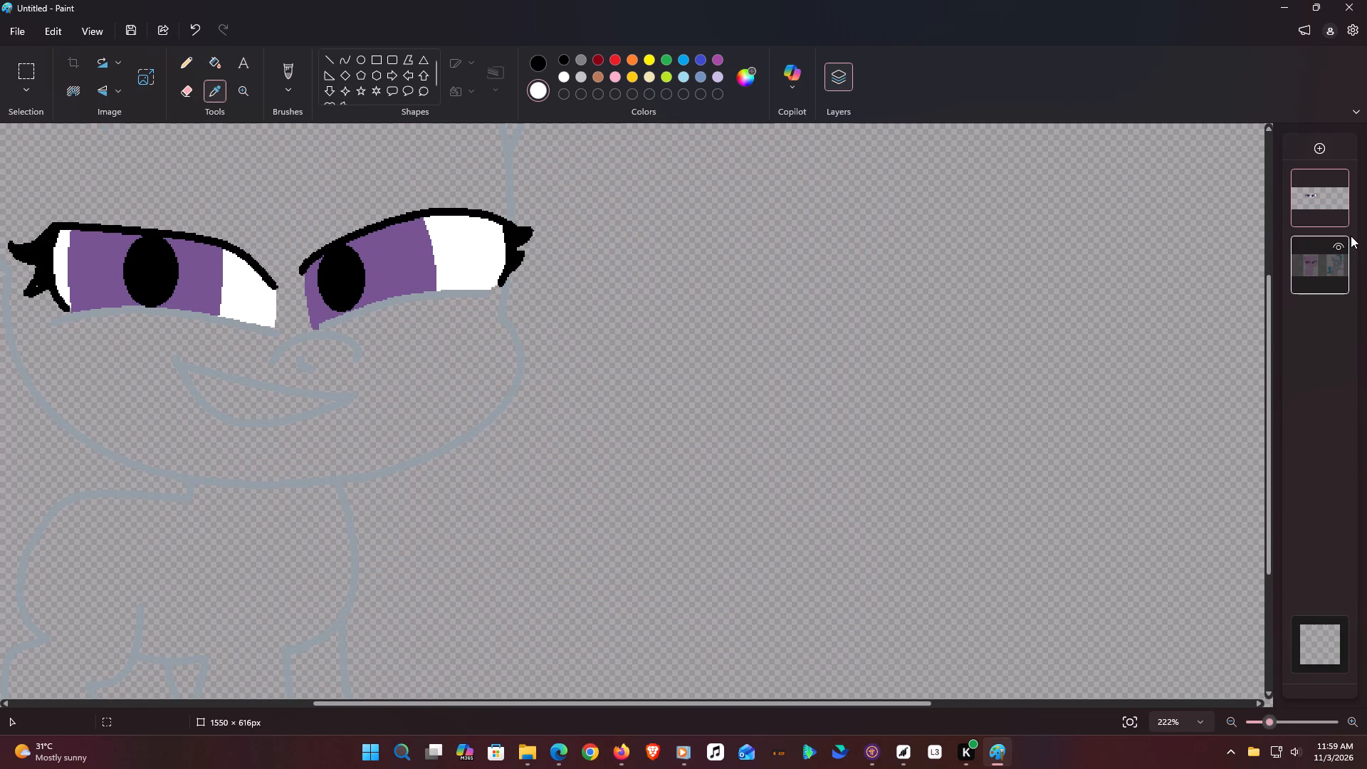
click(1351, 235)
click(1333, 243)
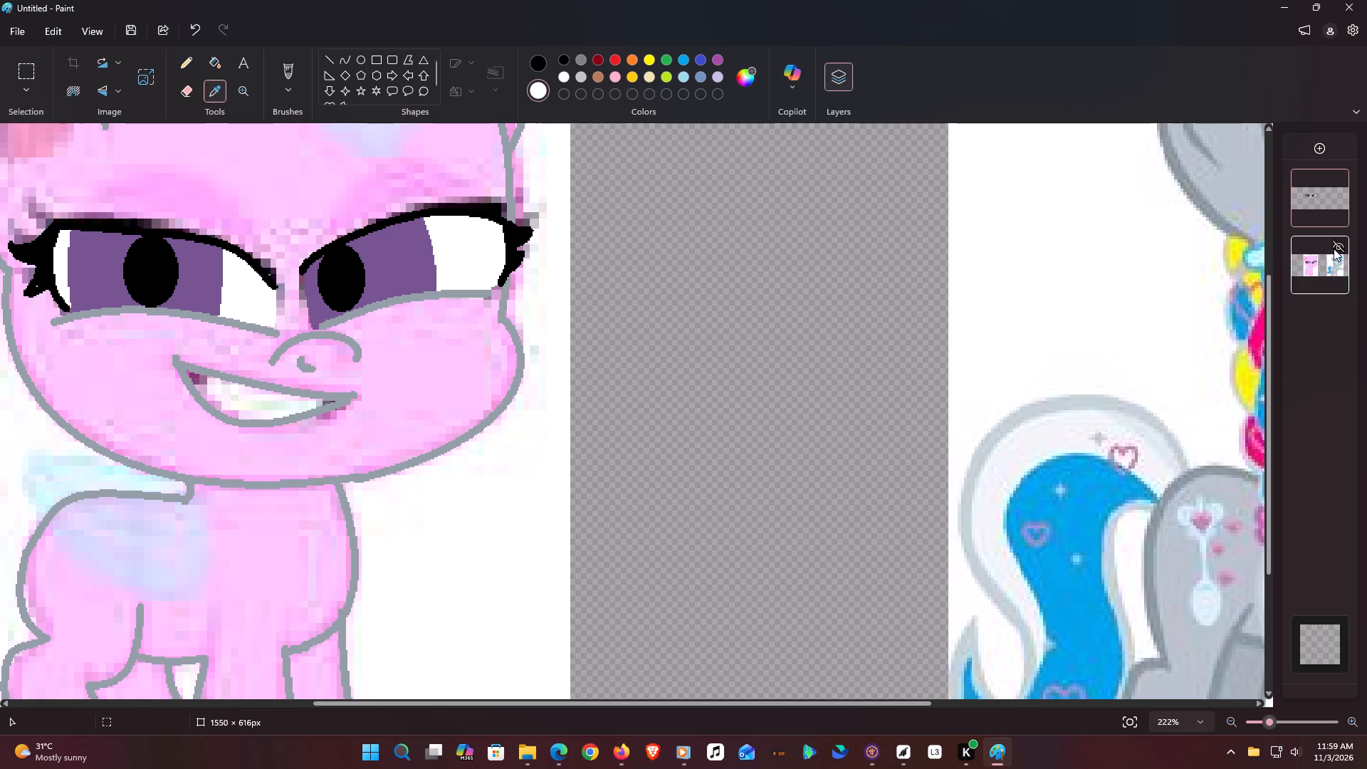
Enlarge the eraser and erase the whole pink pony picture from the reference layer, keeping the grey pony.
click(189, 97)
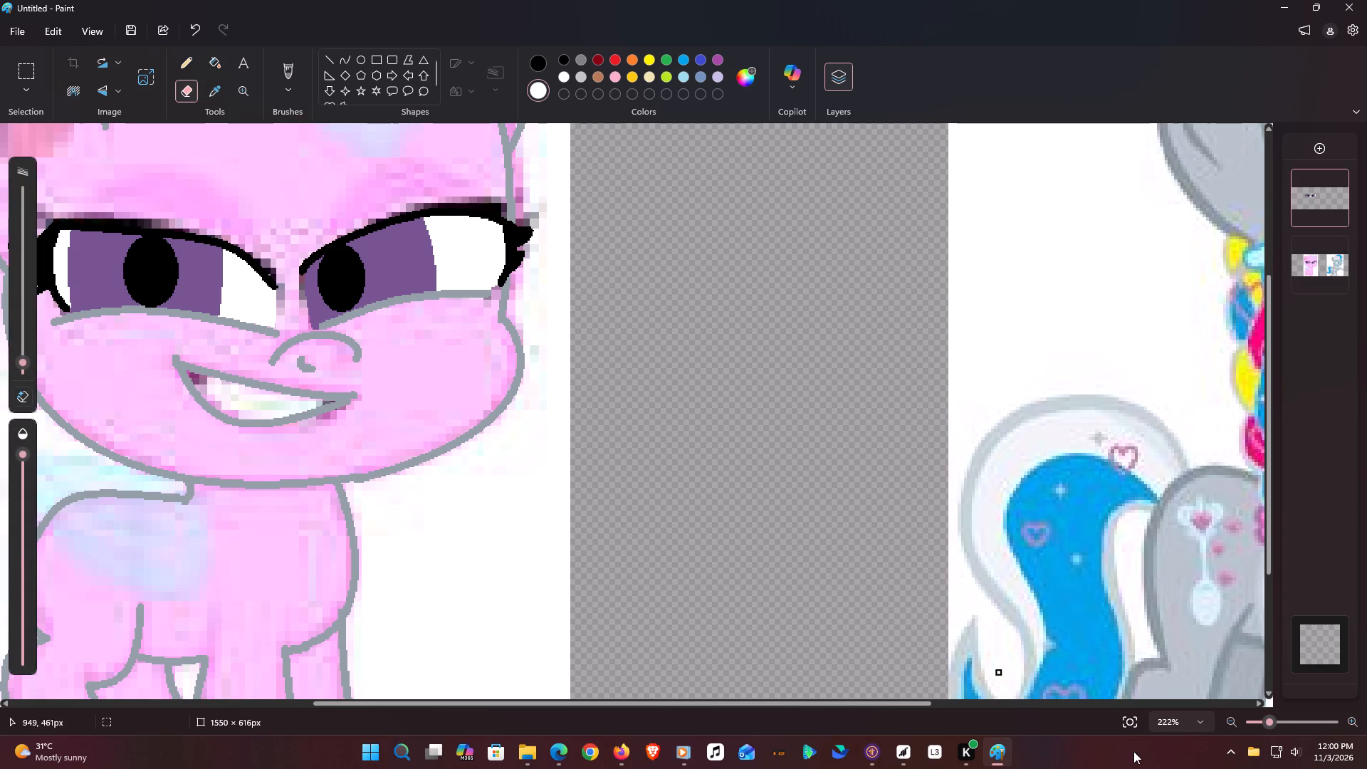
drag(1274, 725, 1261, 721)
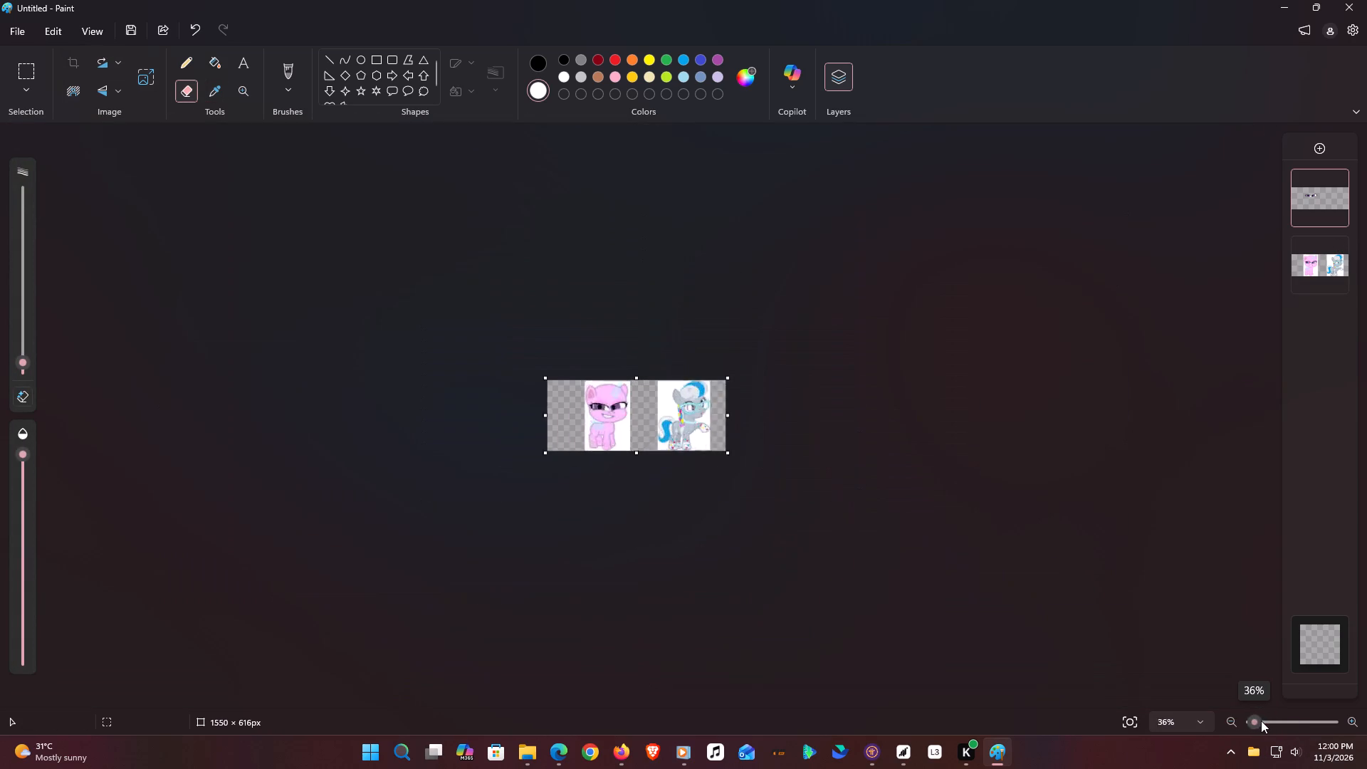
drag(1261, 721, 1262, 719)
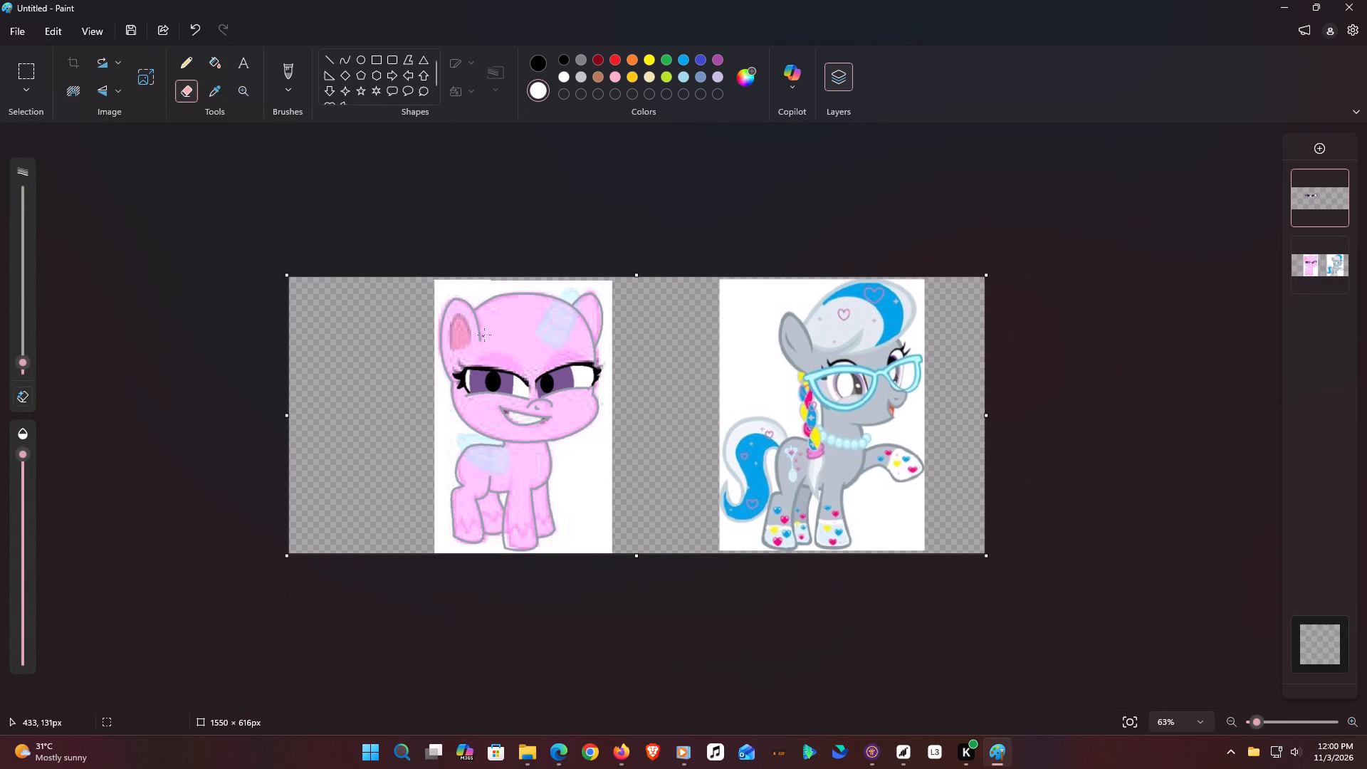
drag(19, 362, 0, 237)
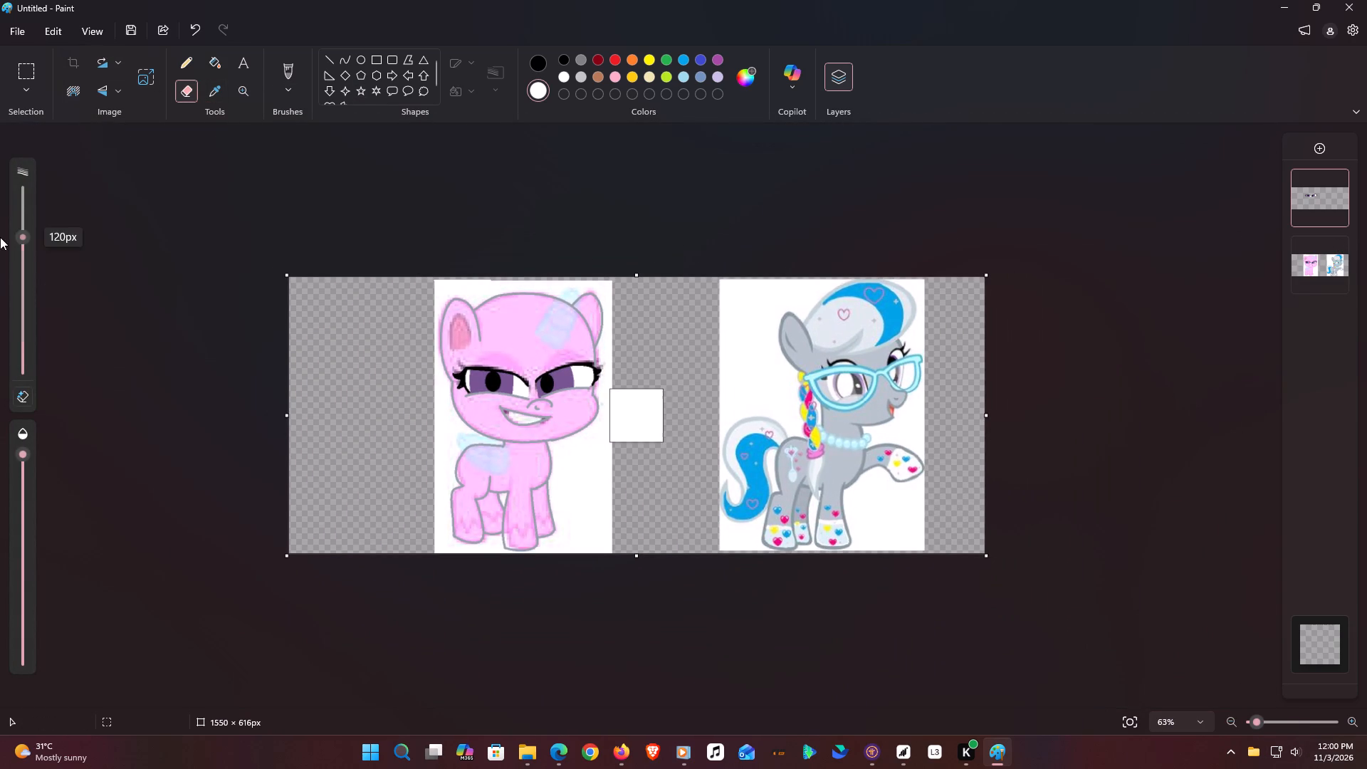
drag(0, 237, 3, 220)
drag(476, 233, 464, 567)
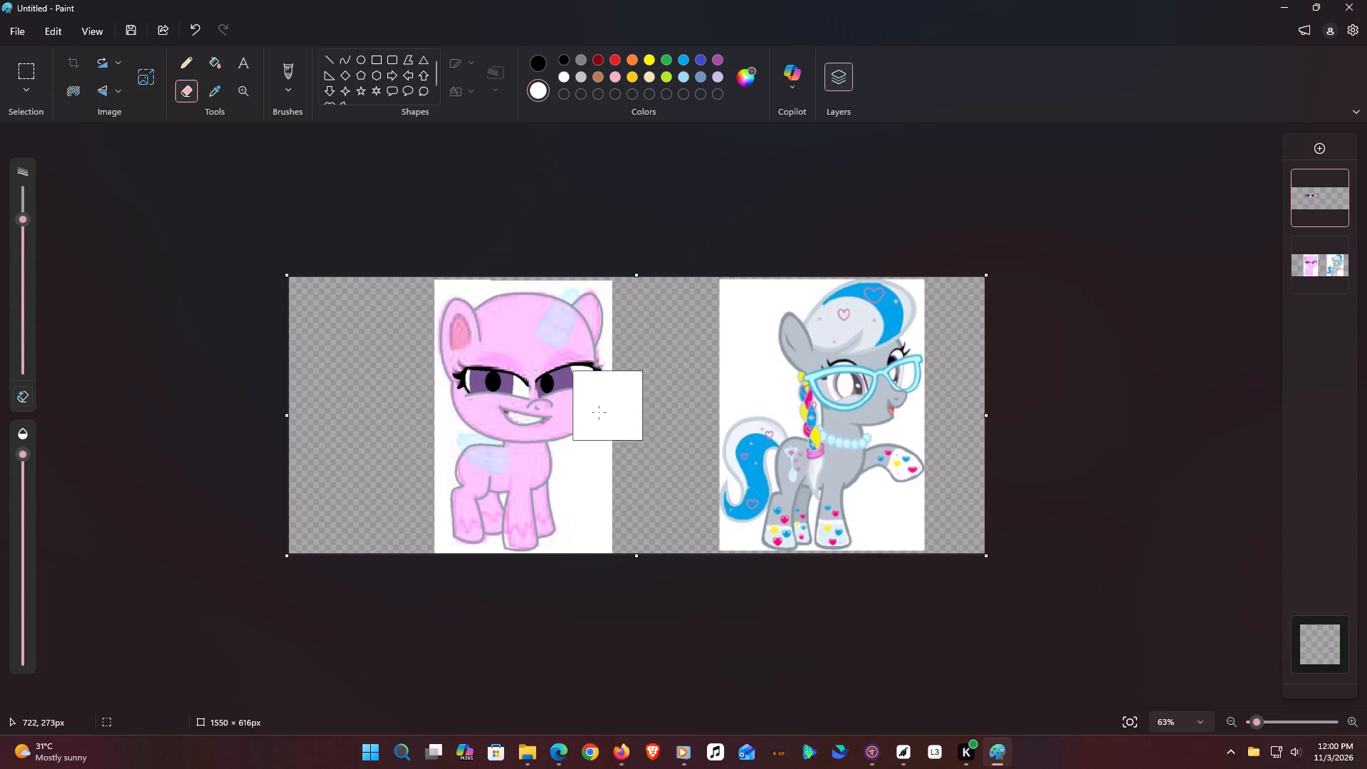
click(1294, 255)
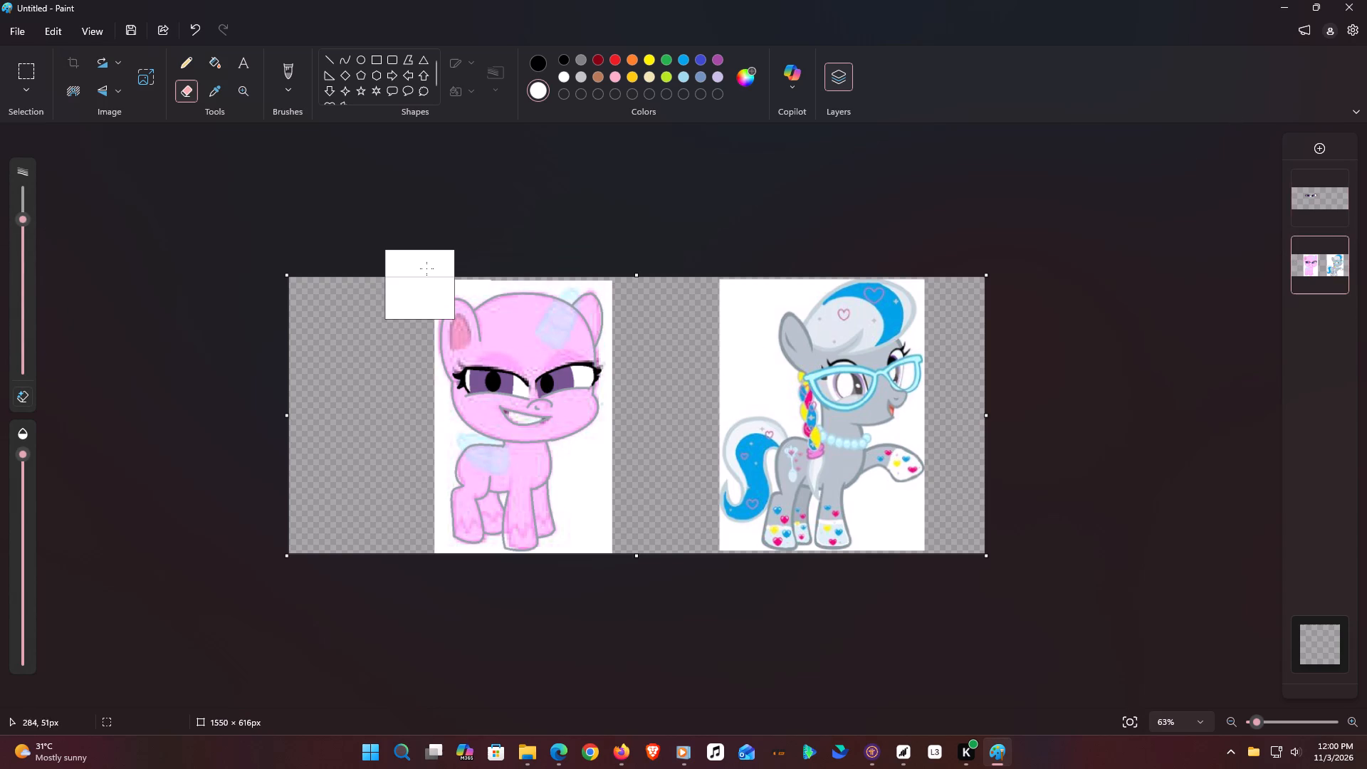
drag(442, 231, 488, 463)
drag(525, 384, 507, 308)
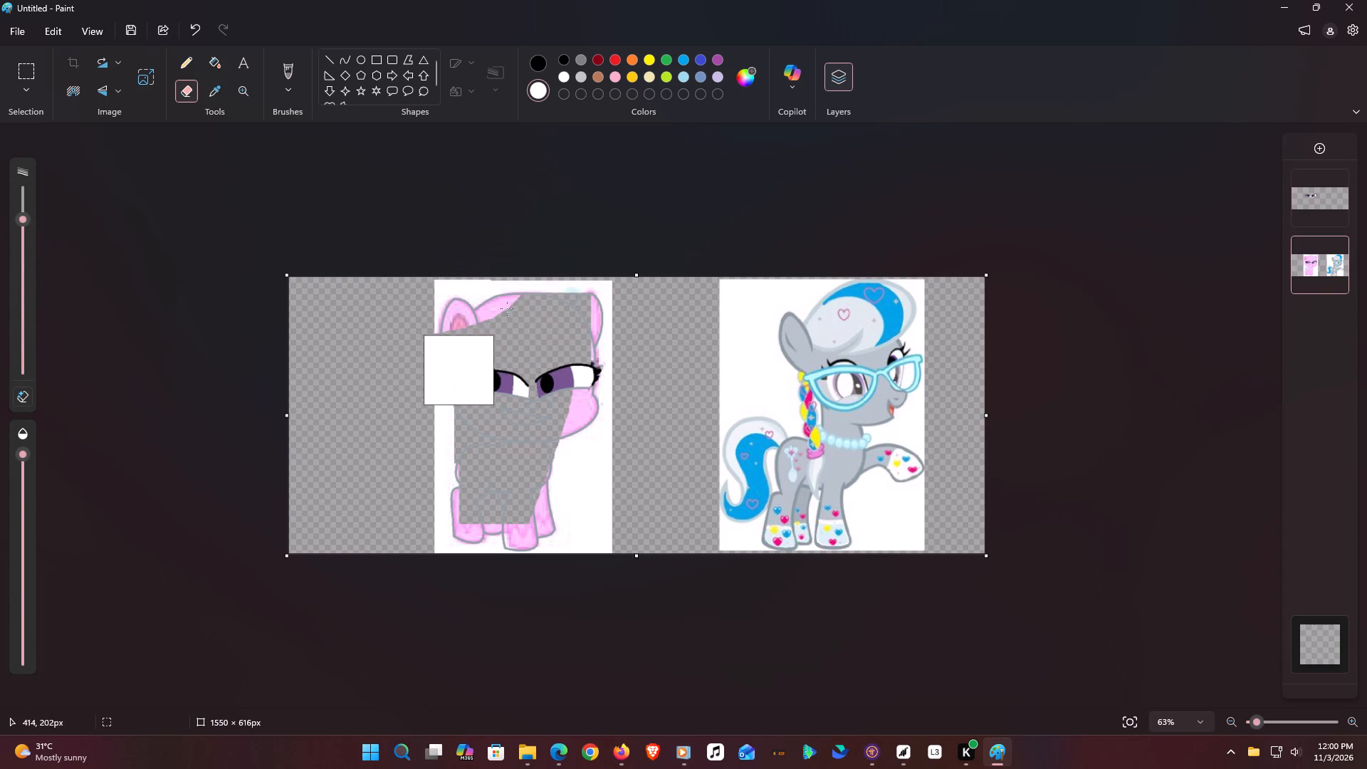
drag(507, 308, 598, 255)
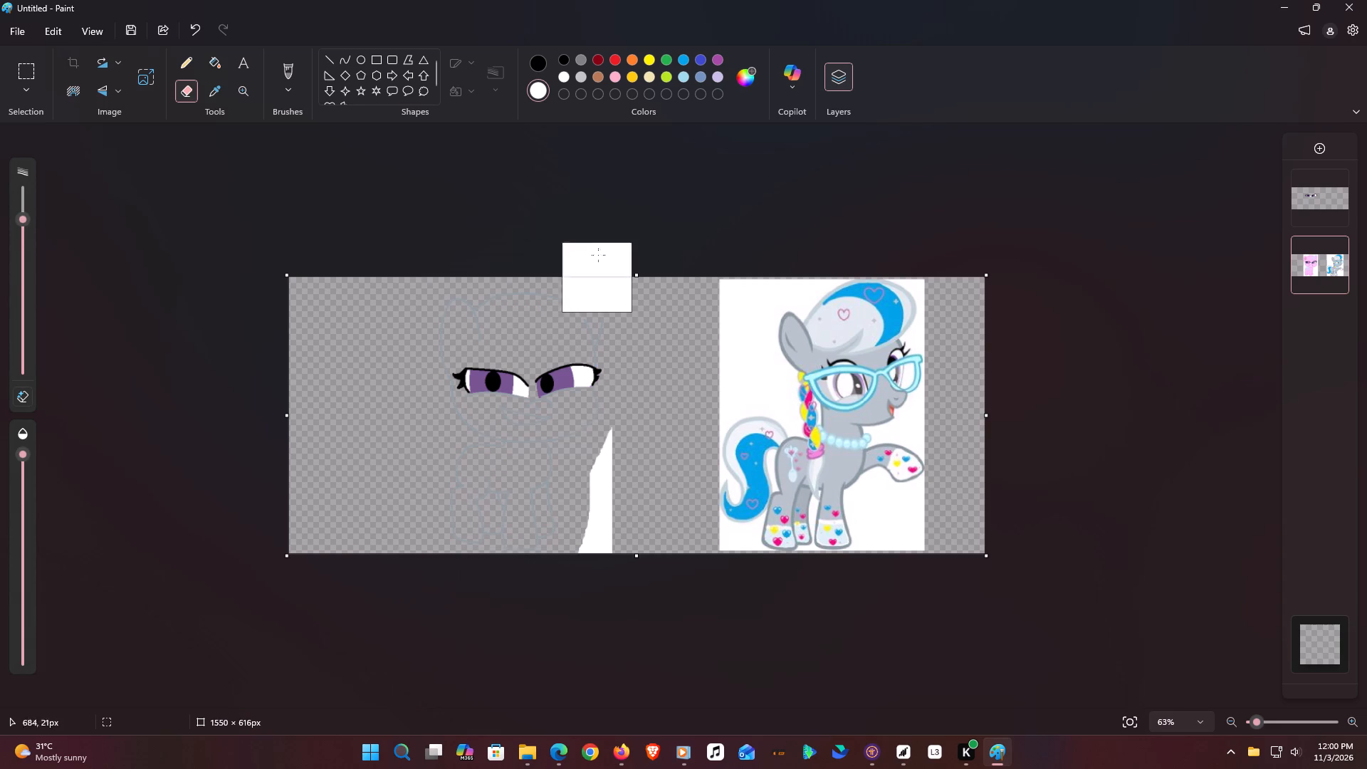
drag(598, 255, 602, 524)
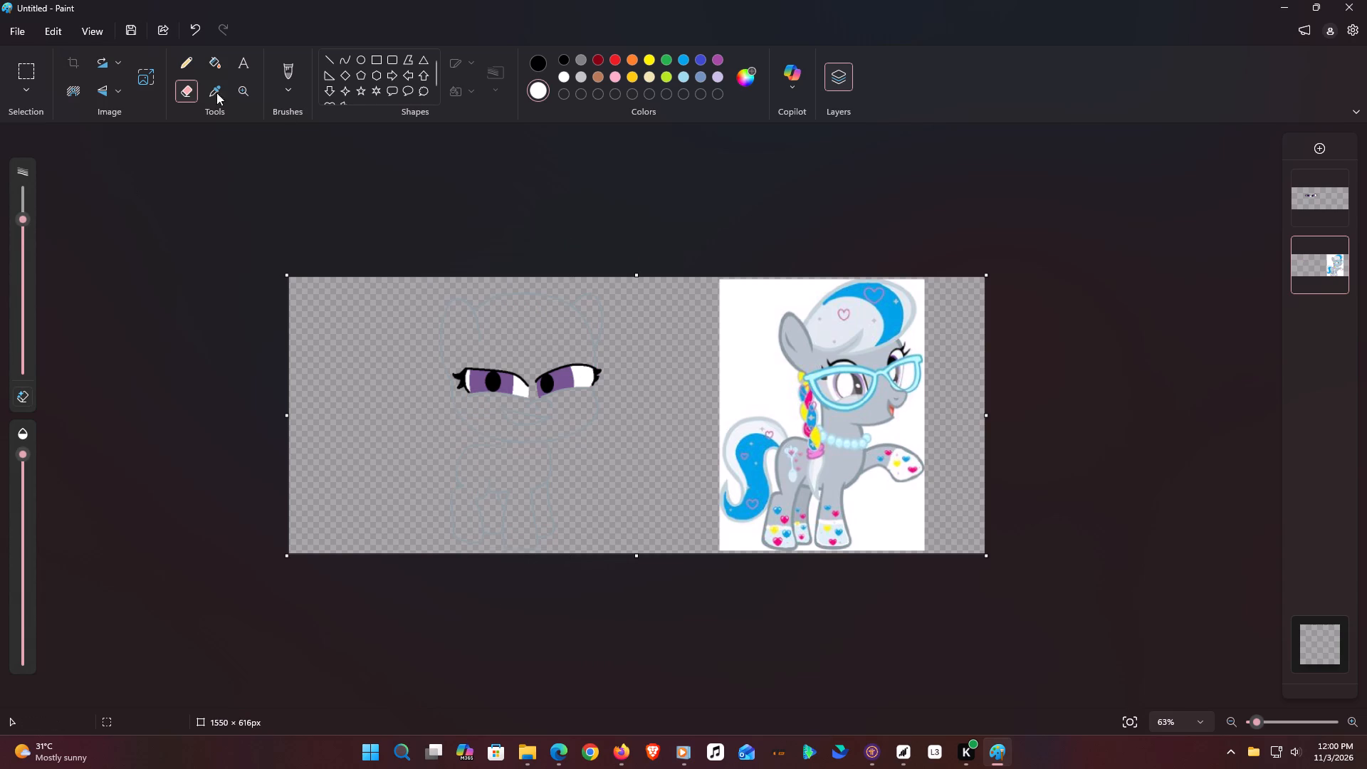
Fill the pony's head, ears, body and legs on the eyes layer with the blue-grey sampled from the reference pony, undoing the stray mouth fill.
click(212, 86)
click(1316, 196)
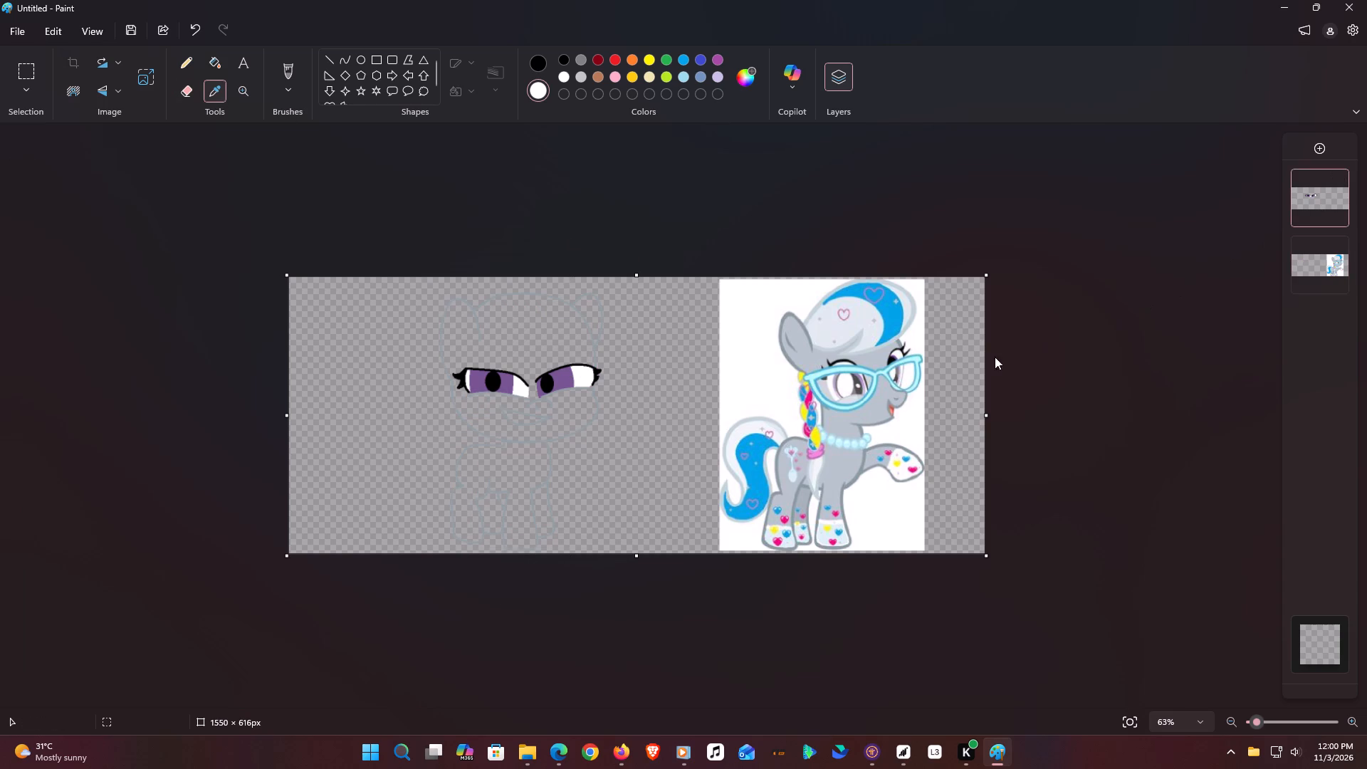
click(836, 419)
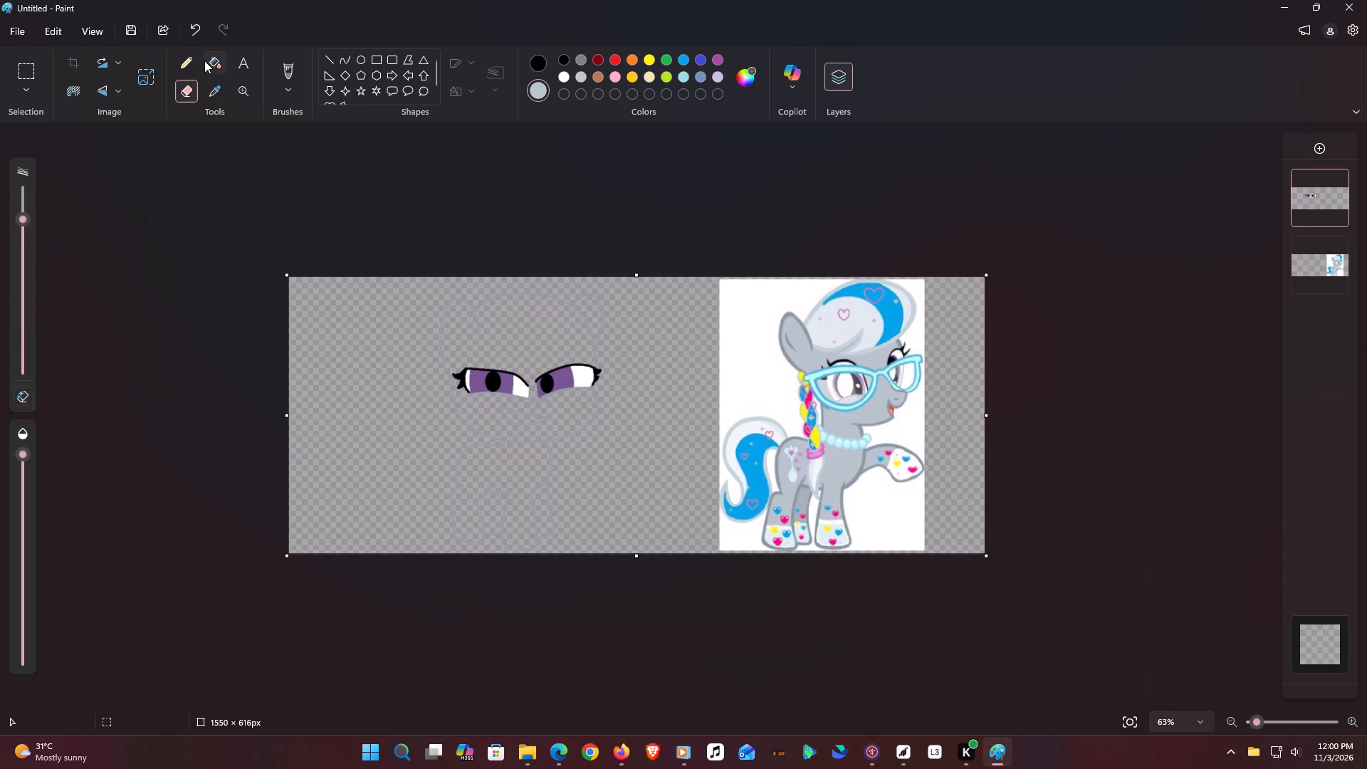
click(205, 60)
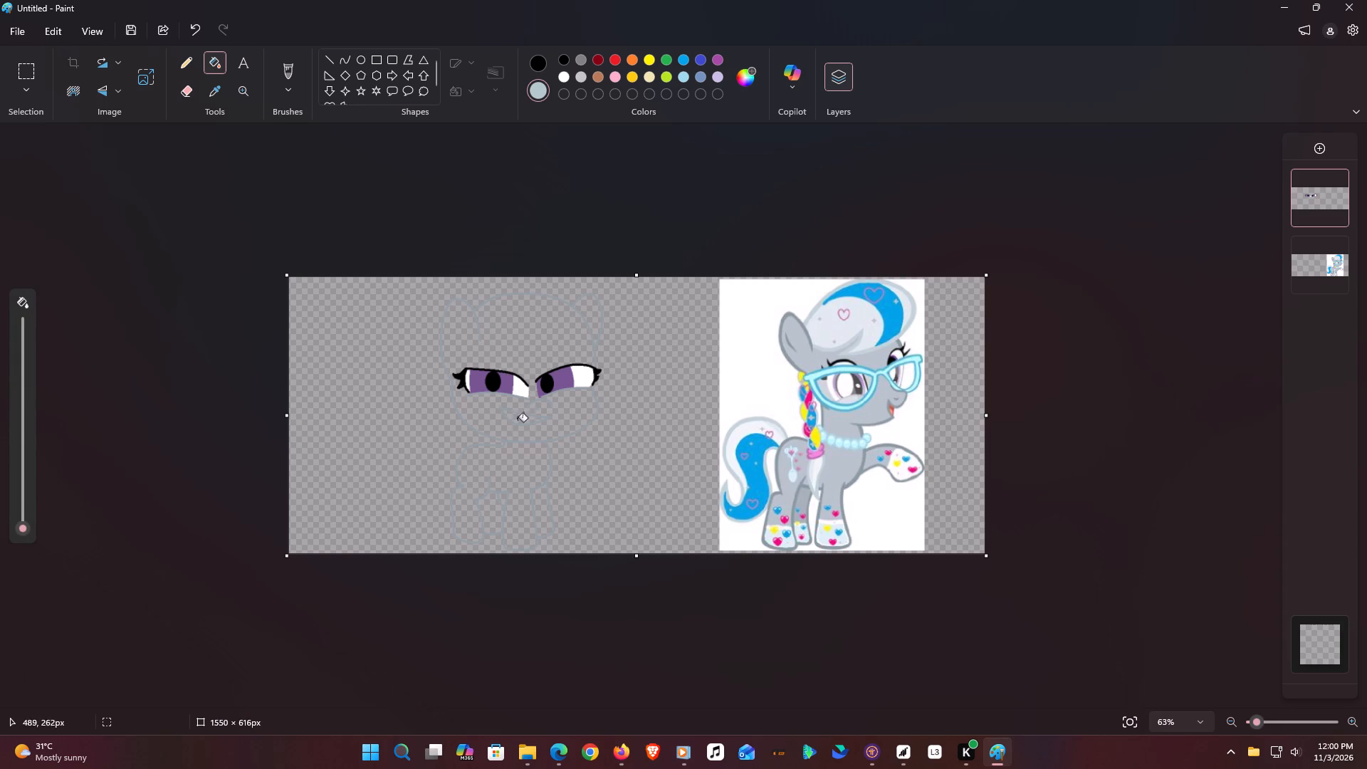
click(519, 424)
click(196, 22)
click(528, 325)
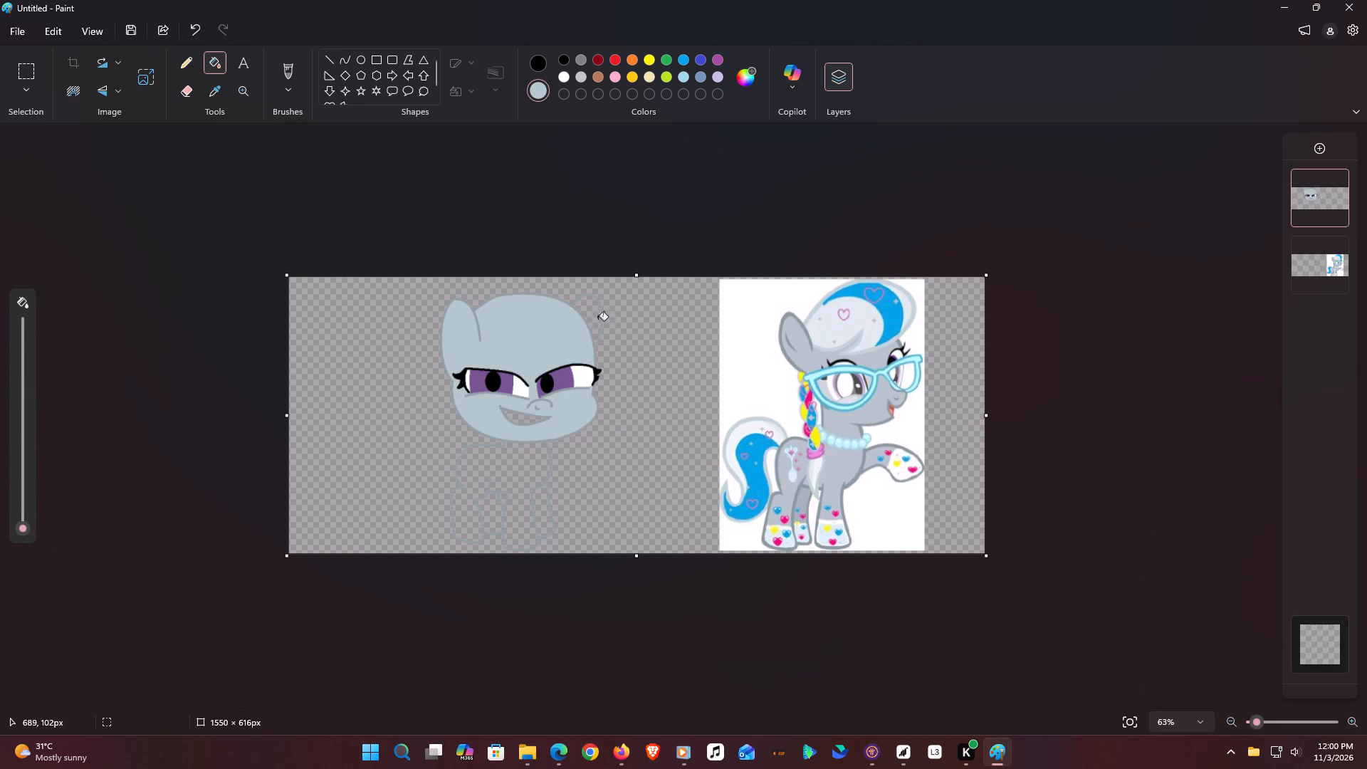
click(592, 304)
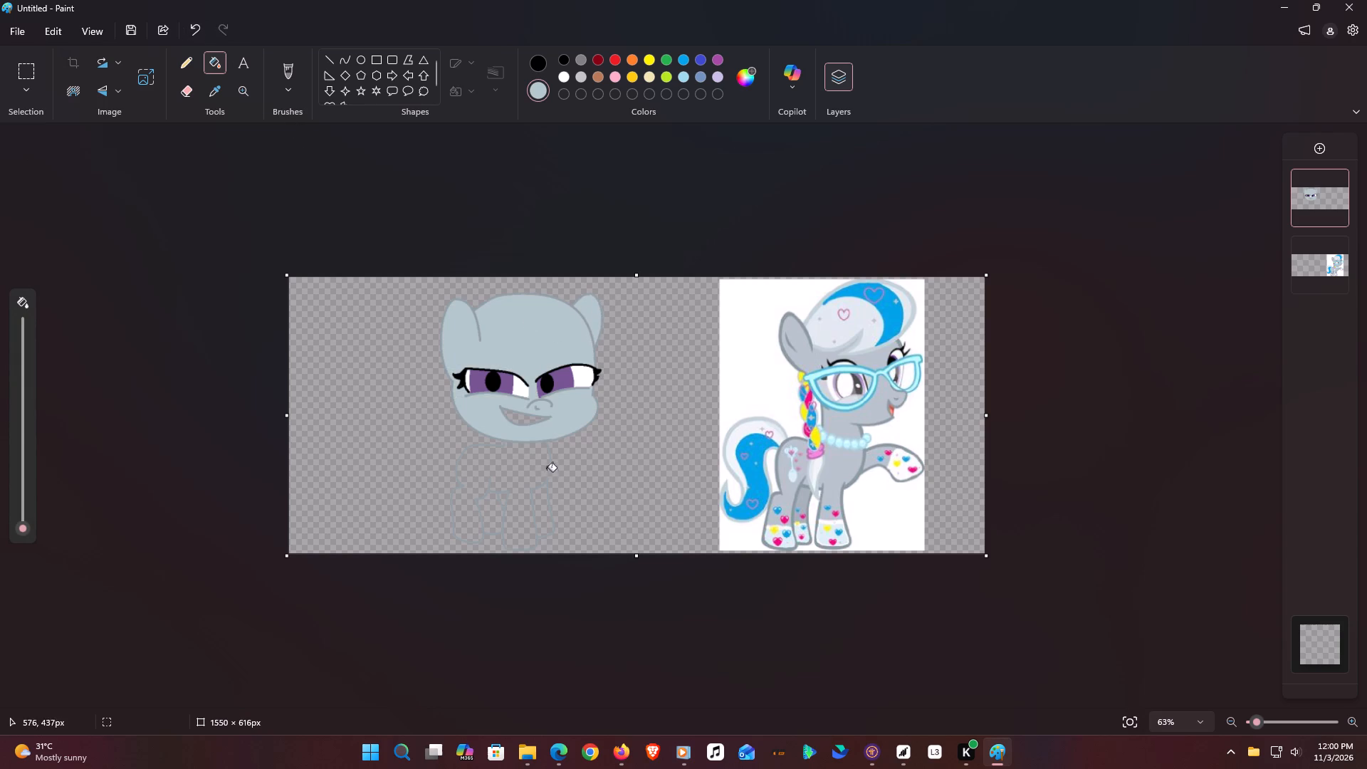
click(518, 474)
click(492, 518)
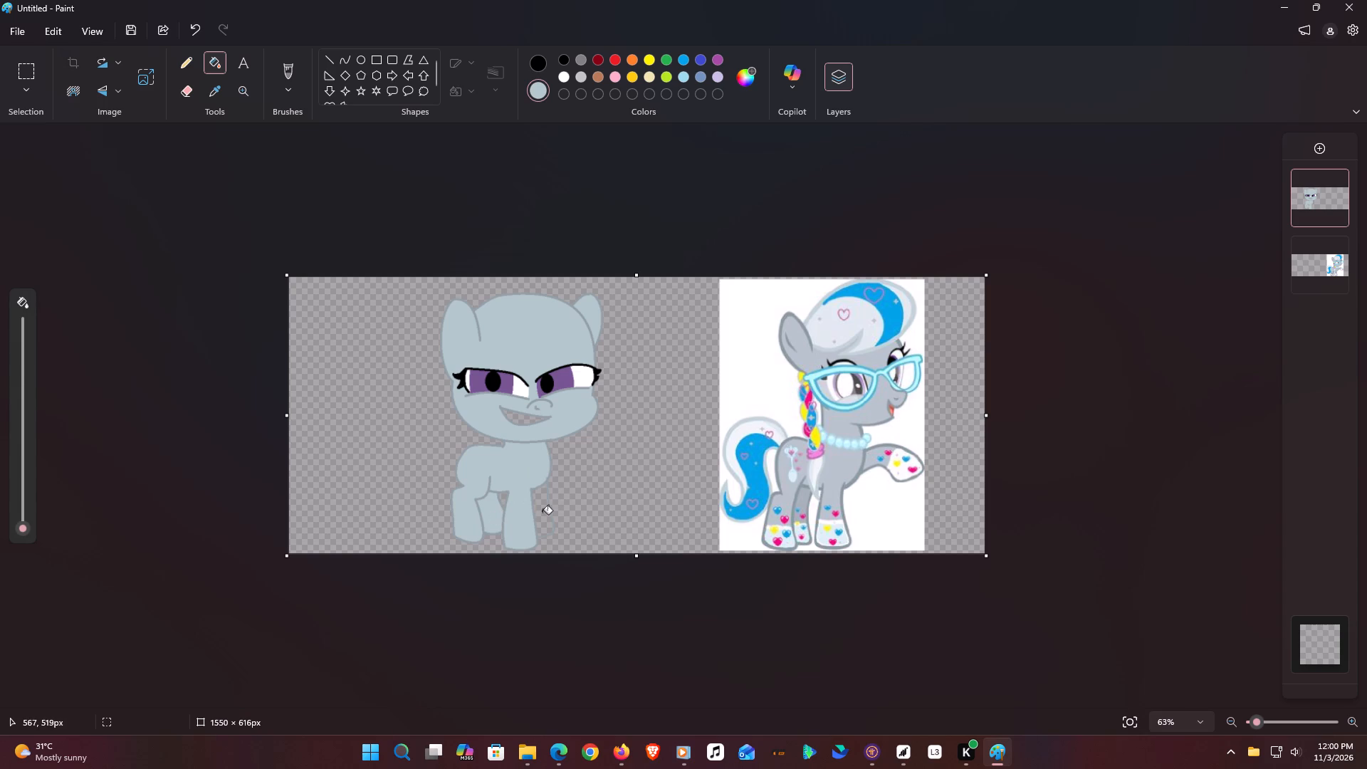
click(543, 513)
Add a new layer and place it between the pony drawing and the reference picture.
click(1323, 145)
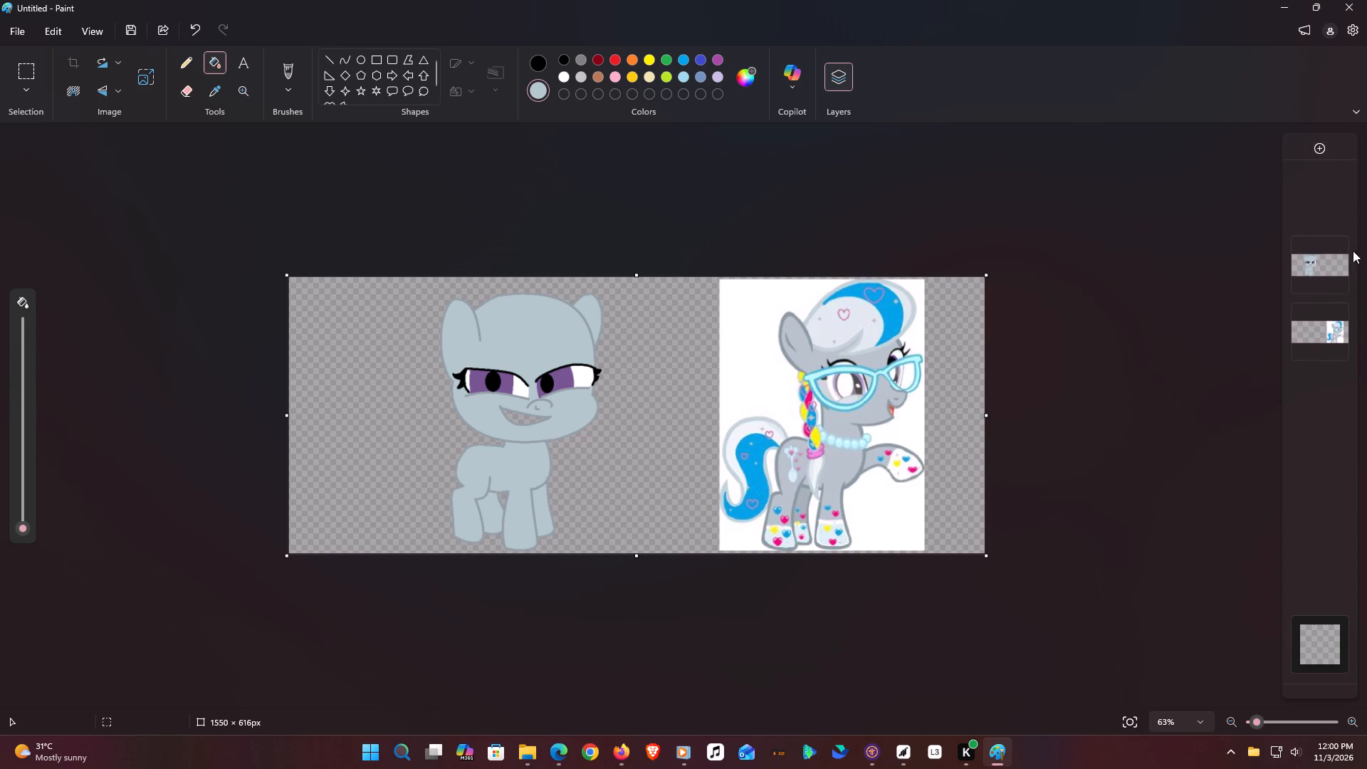
drag(1327, 206, 1324, 266)
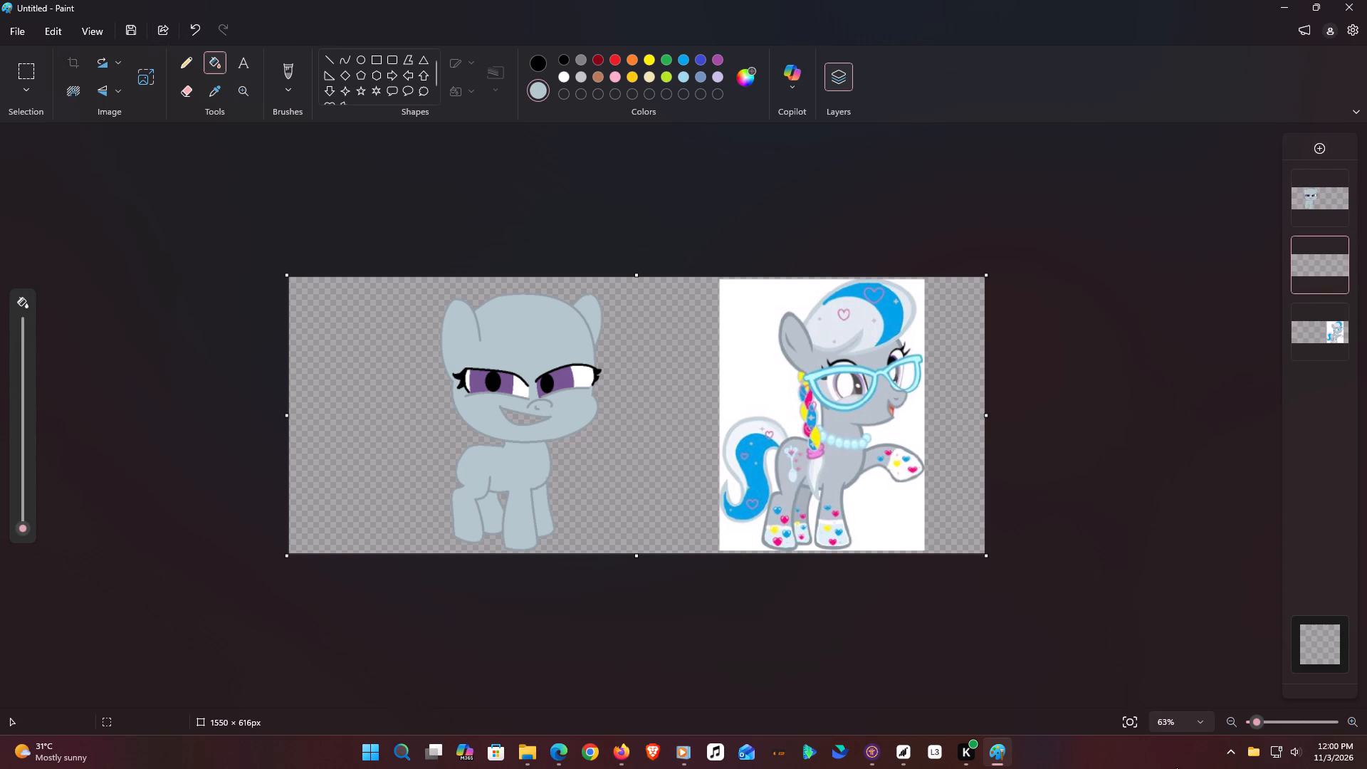
Draw a short dark red curve inside each corner of the pony's mouth on the new layer.
drag(1264, 720, 1286, 723)
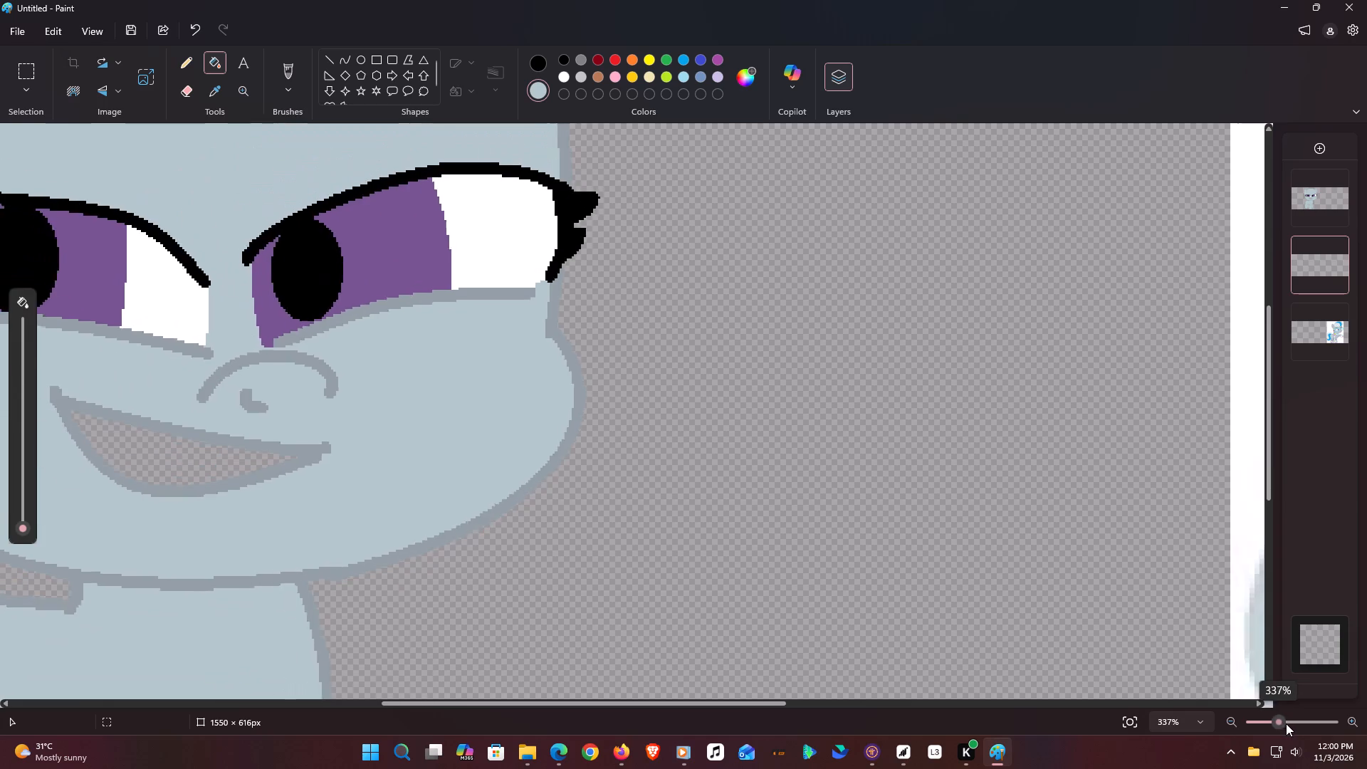
drag(1286, 723, 1278, 728)
drag(588, 705, 548, 712)
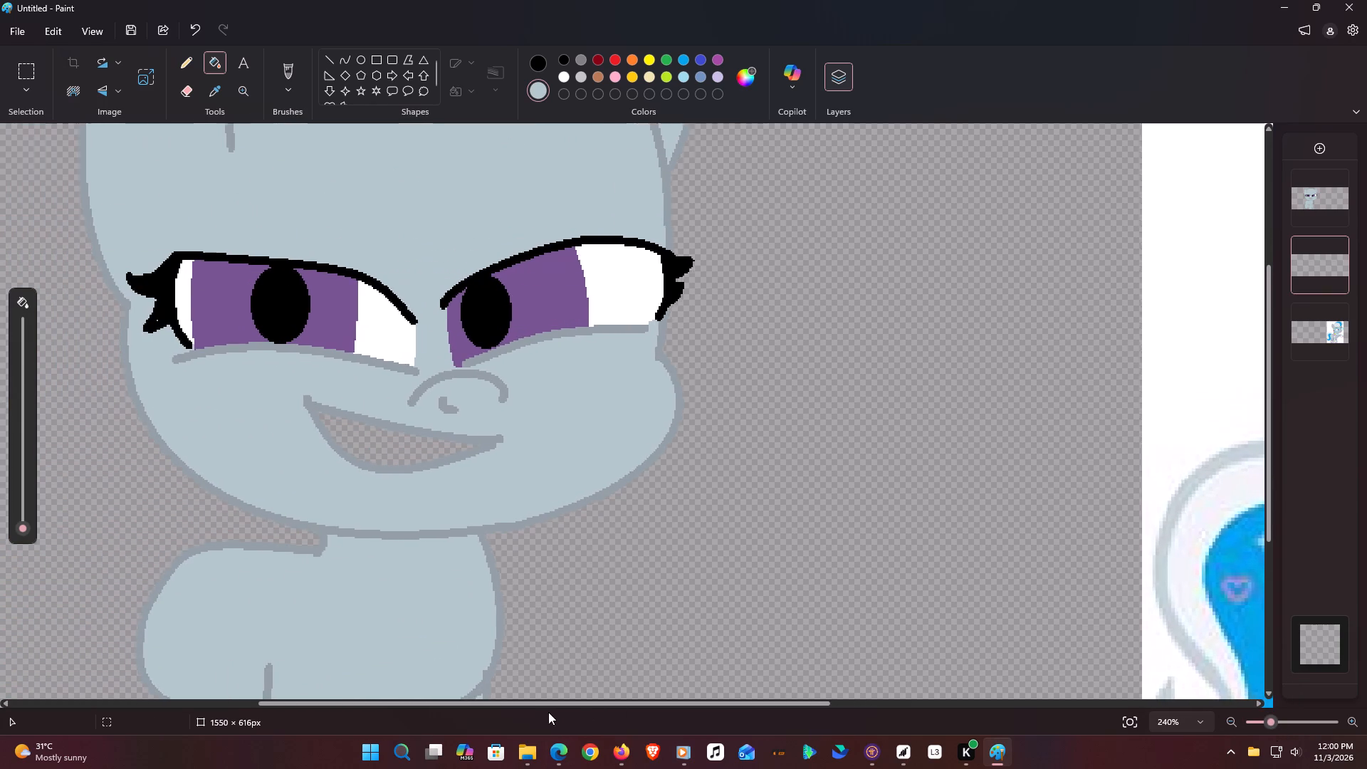
drag(548, 712, 434, 743)
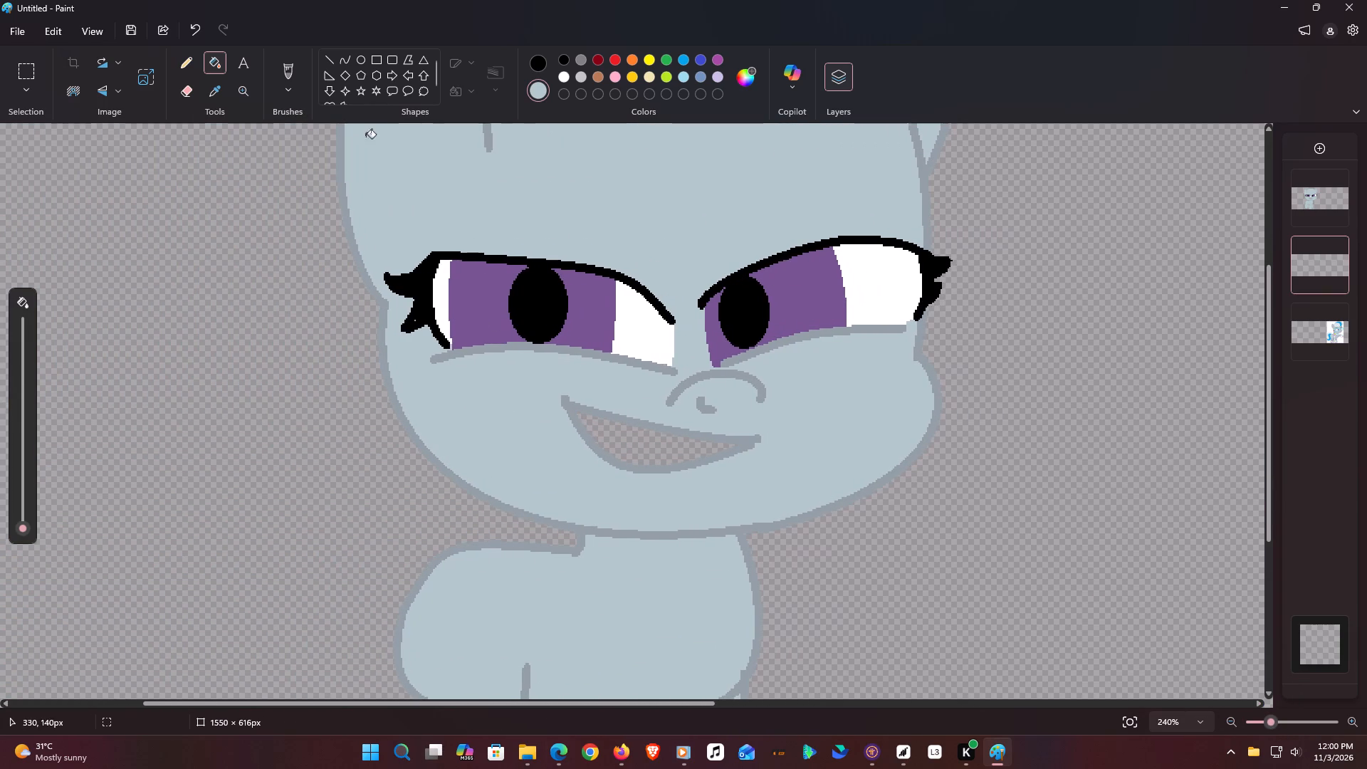
click(597, 58)
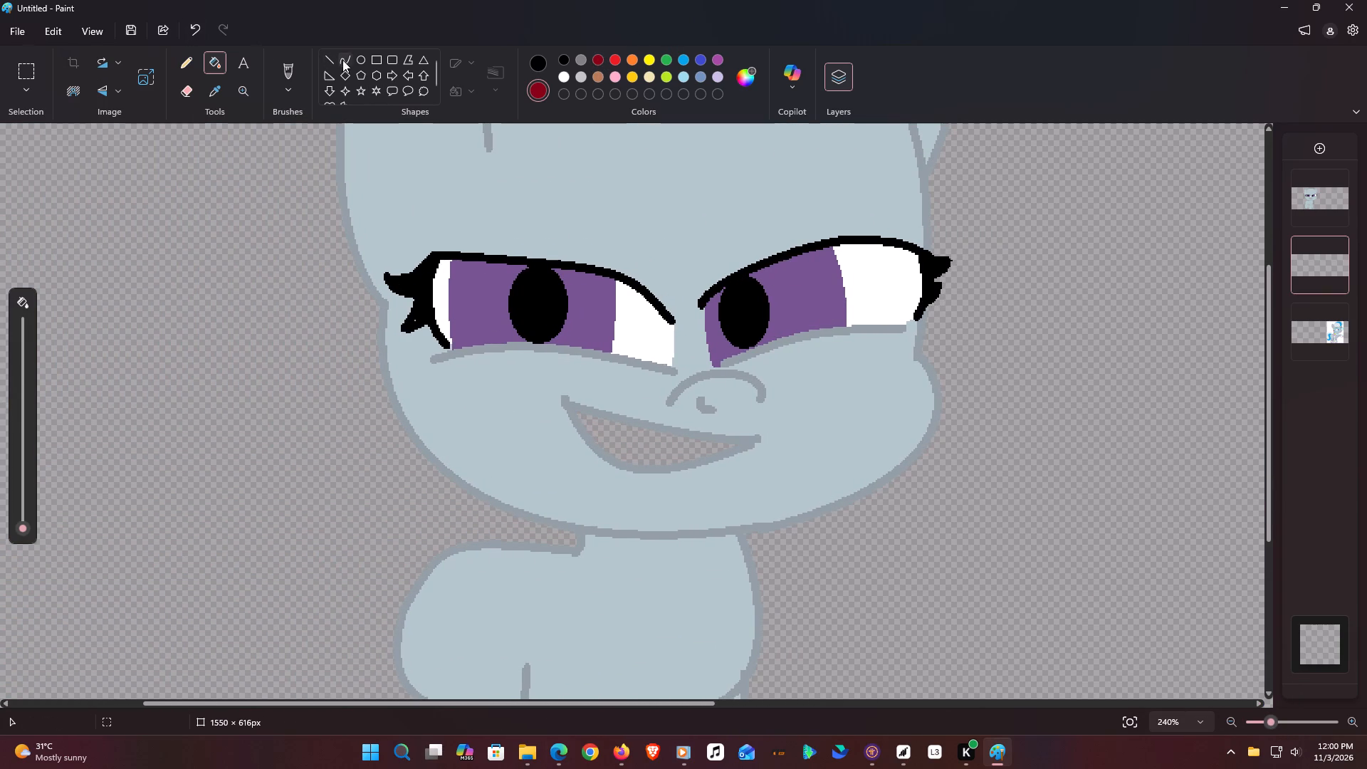
click(342, 63)
drag(595, 409, 582, 427)
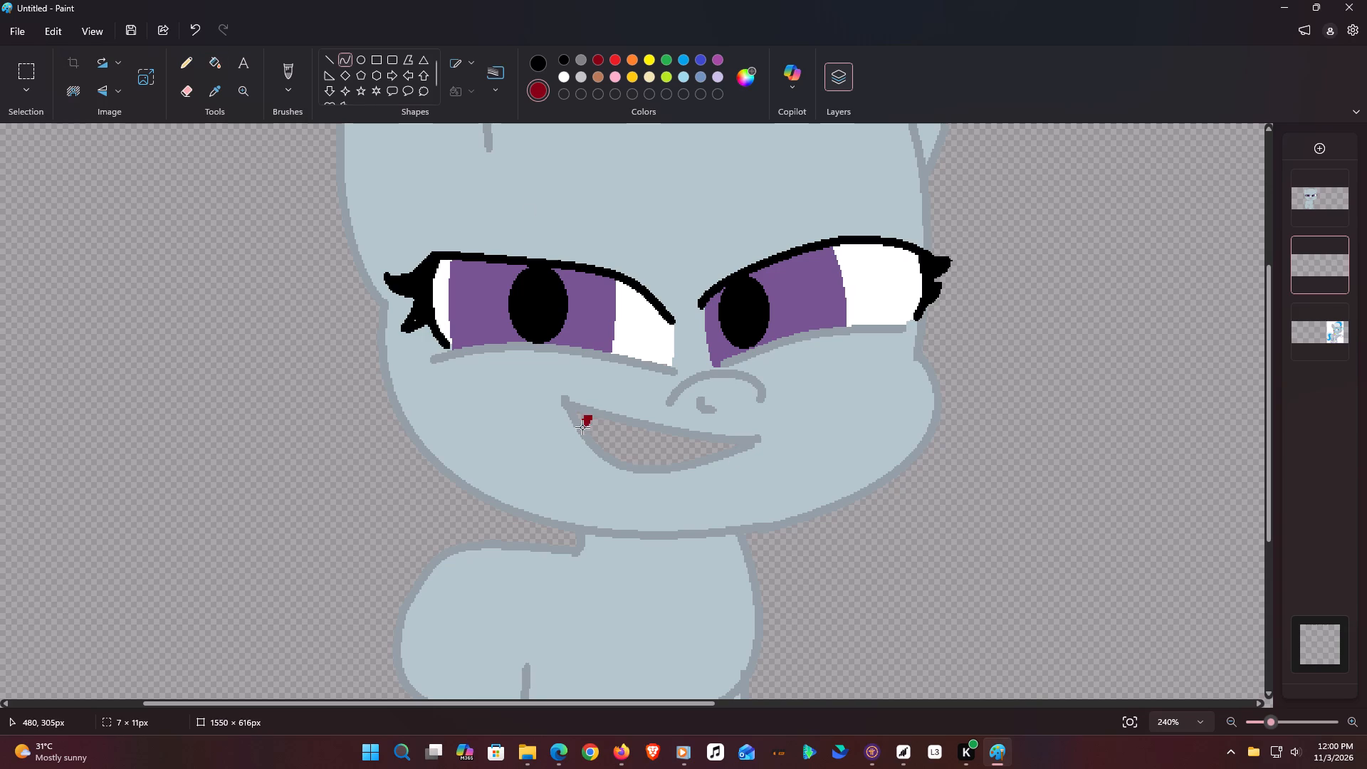
drag(582, 427, 577, 436)
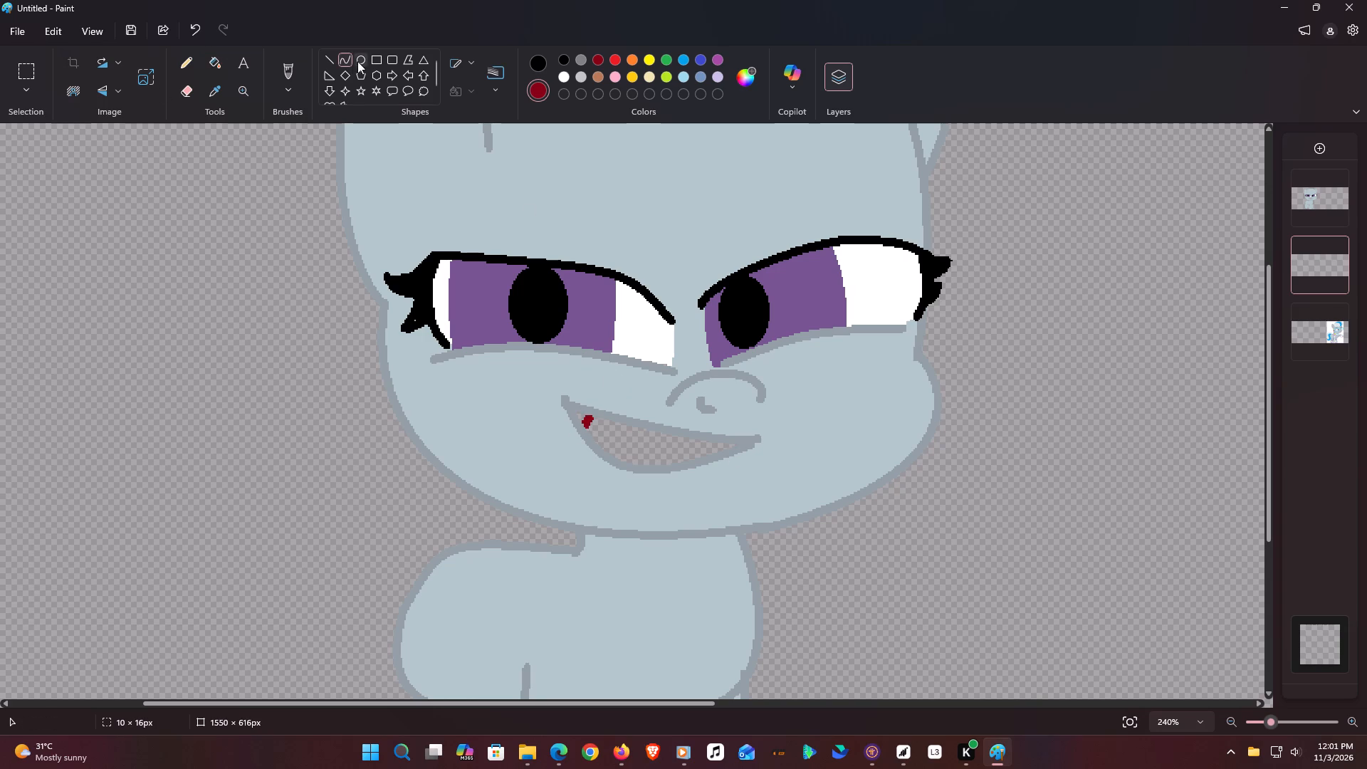
click(347, 57)
drag(727, 432, 728, 450)
drag(728, 450, 711, 469)
click(711, 469)
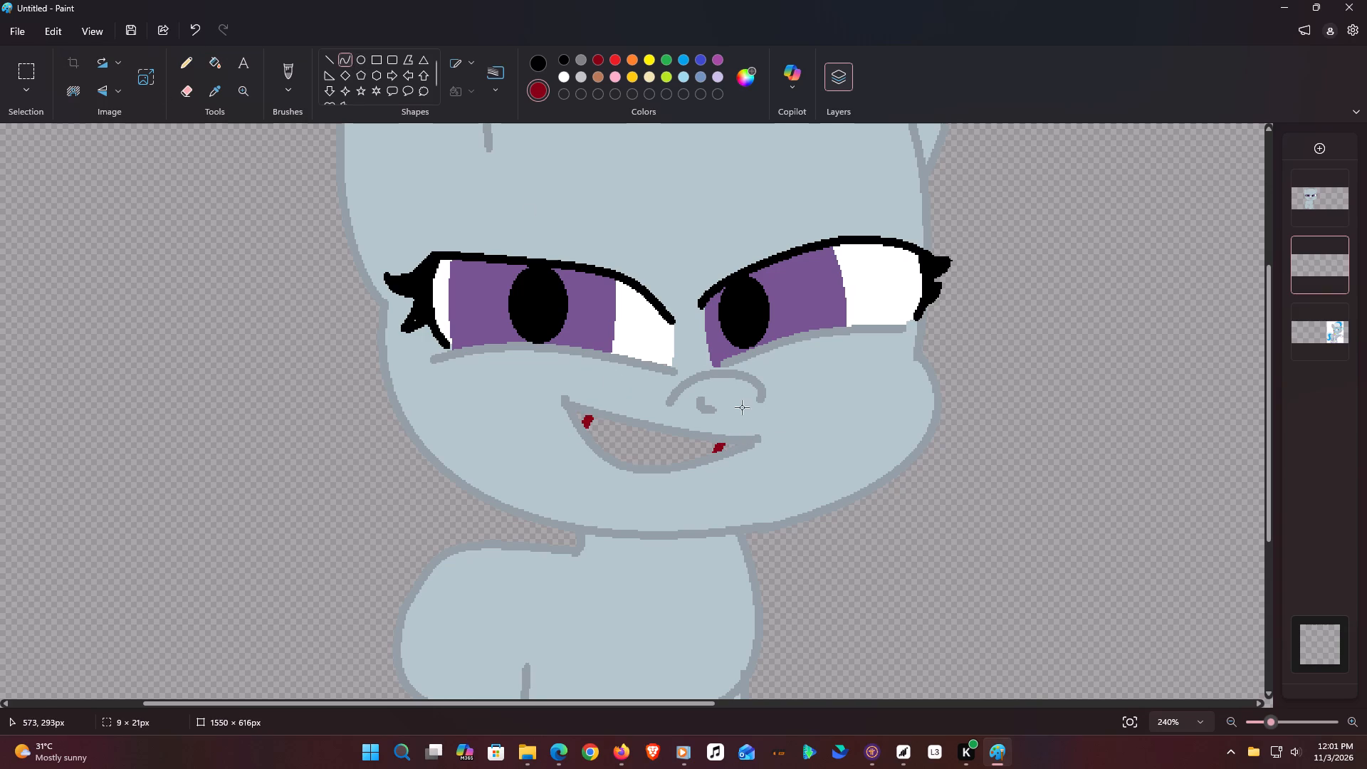
click(189, 30)
click(219, 27)
click(349, 55)
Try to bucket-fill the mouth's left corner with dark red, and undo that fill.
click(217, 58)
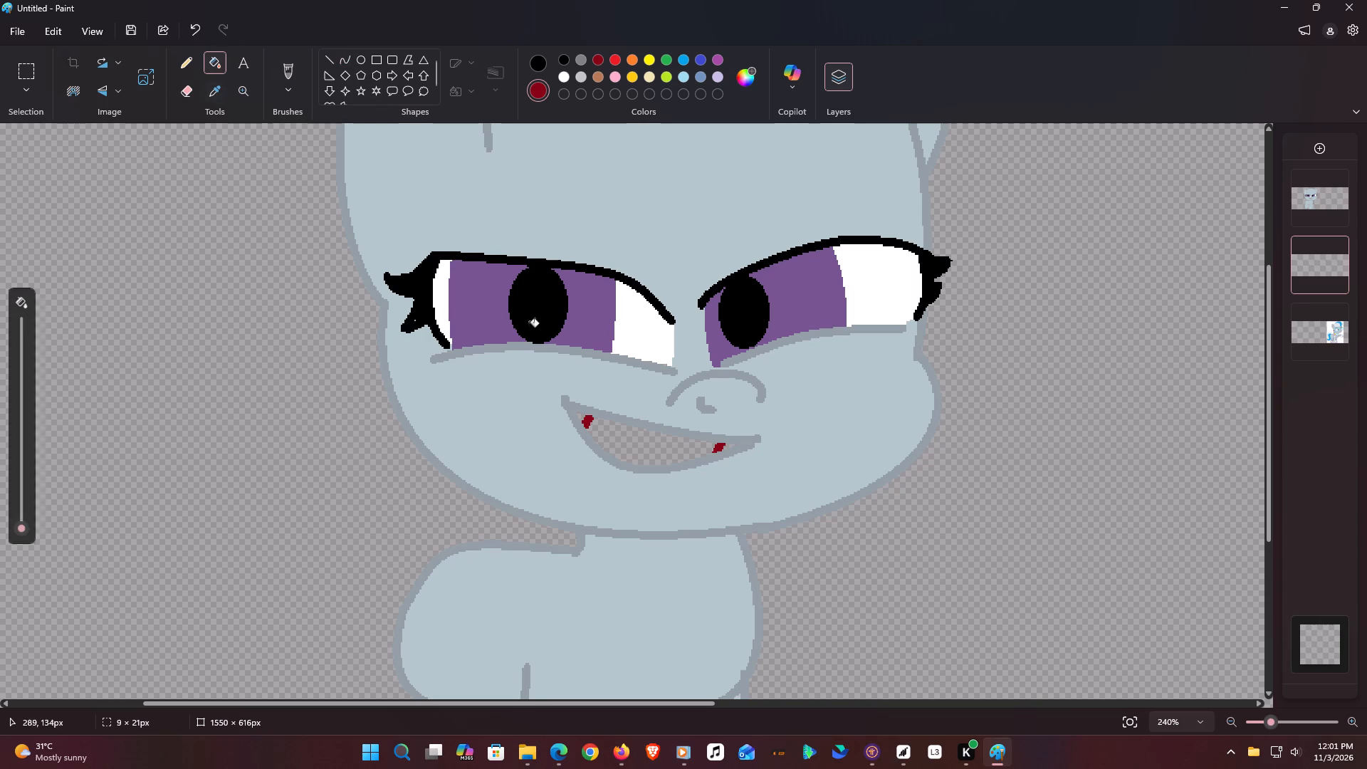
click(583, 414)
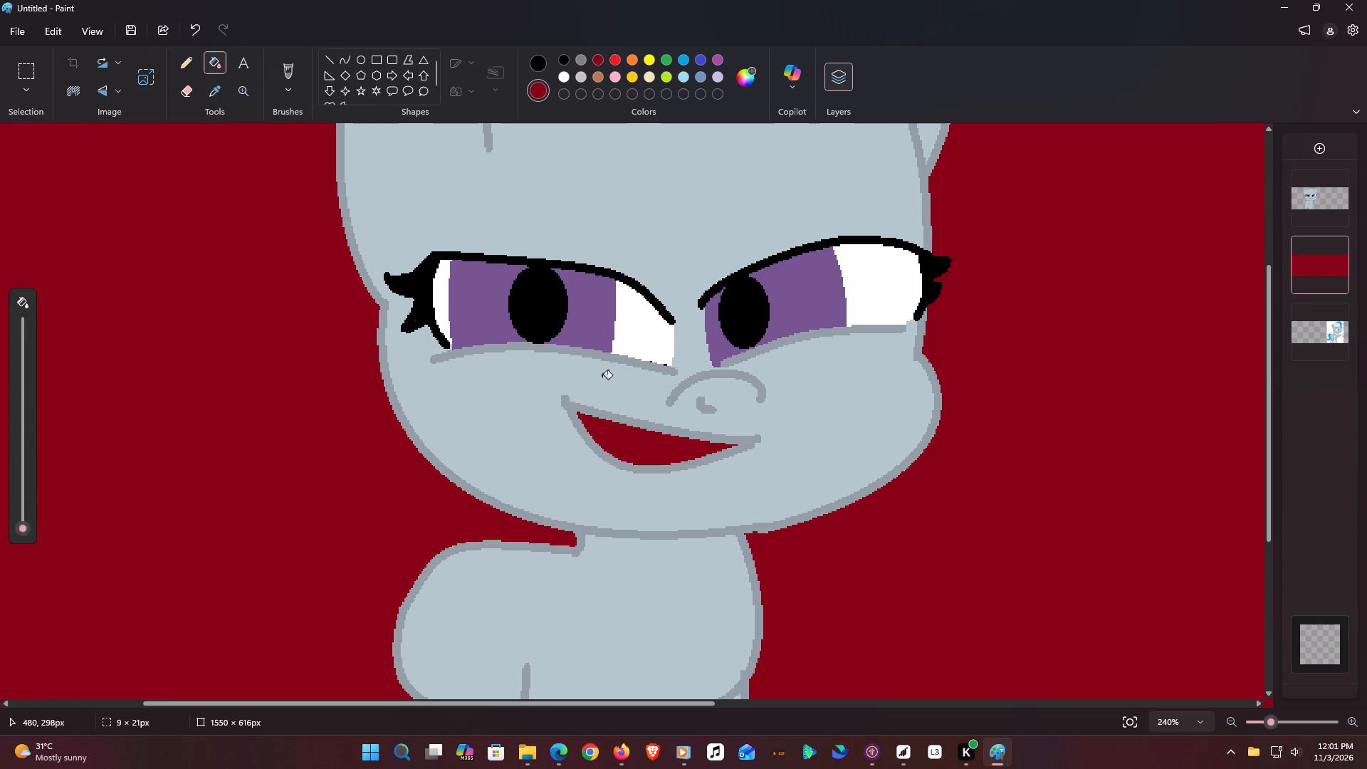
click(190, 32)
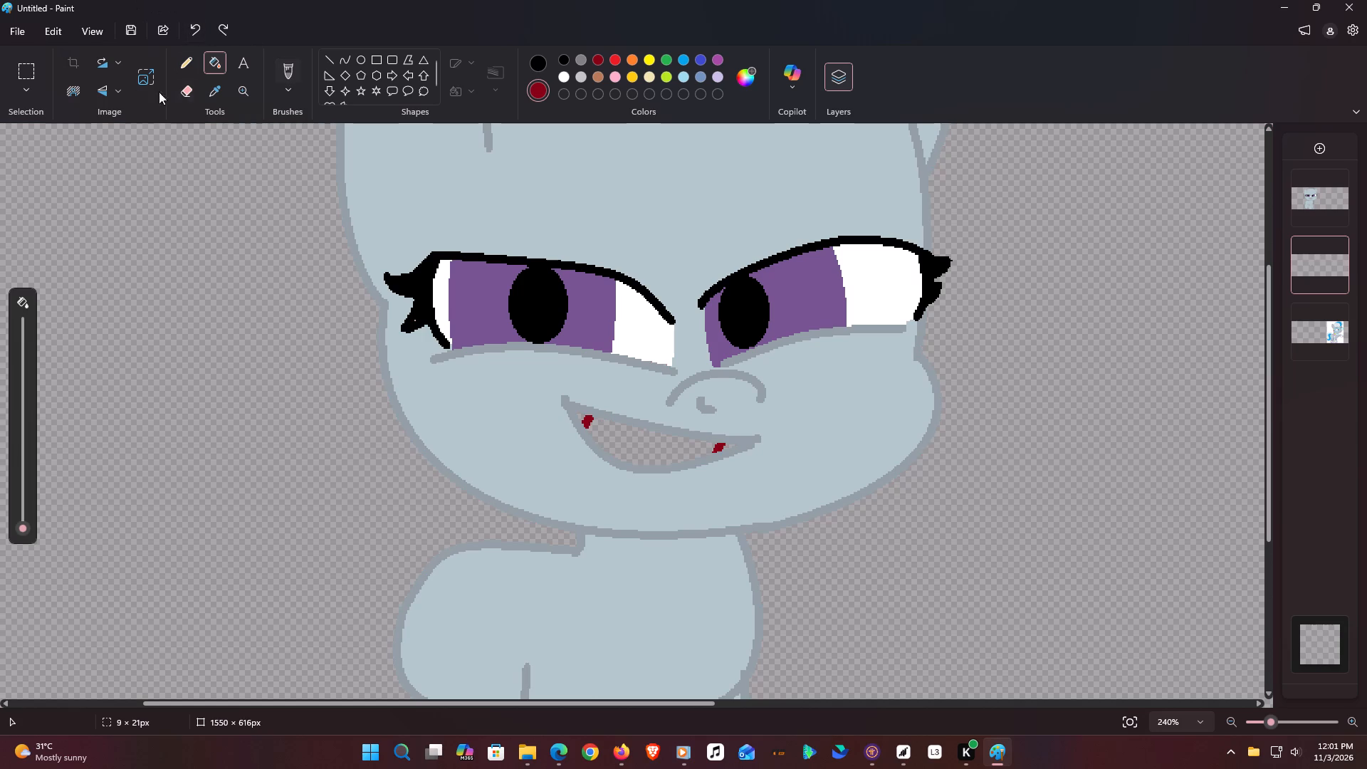
Fill out both corners of the mouth in dark red with the Pencil.
click(179, 63)
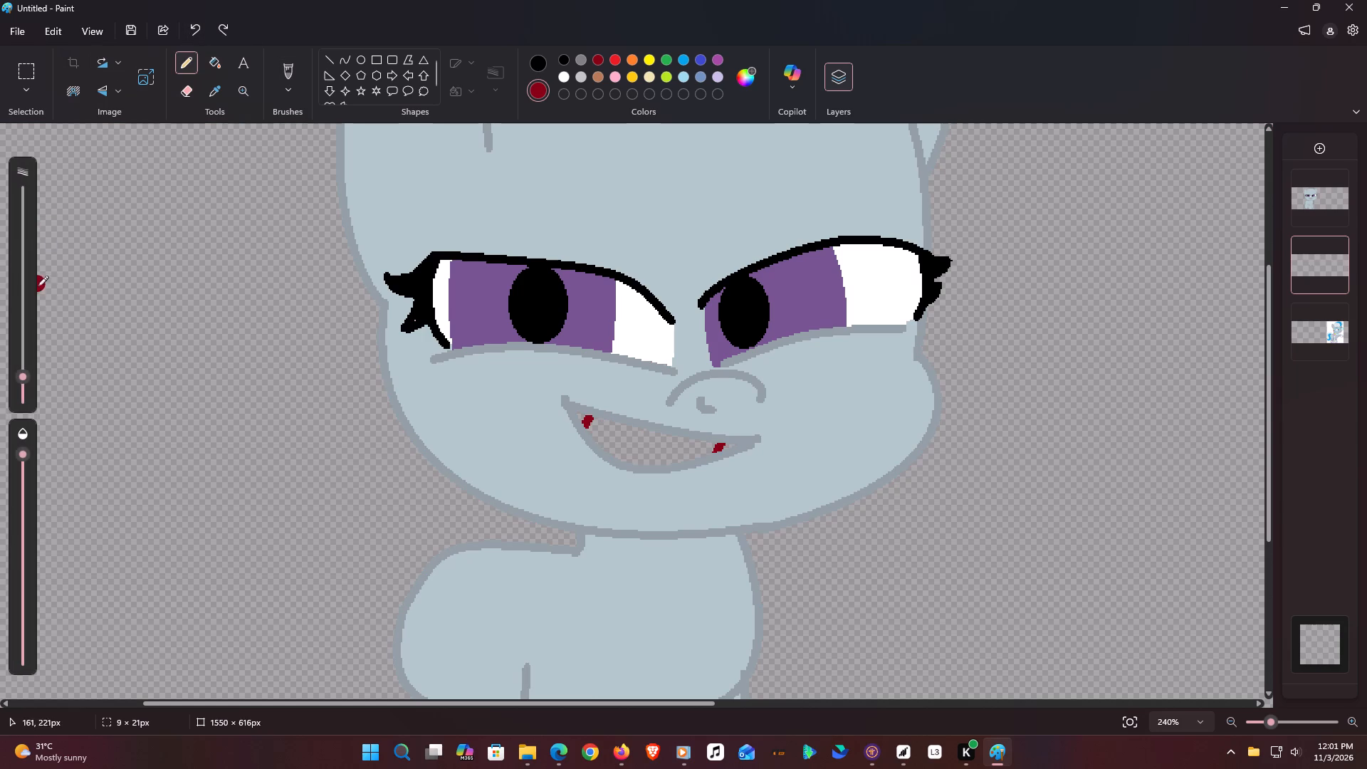
click(581, 416)
click(730, 451)
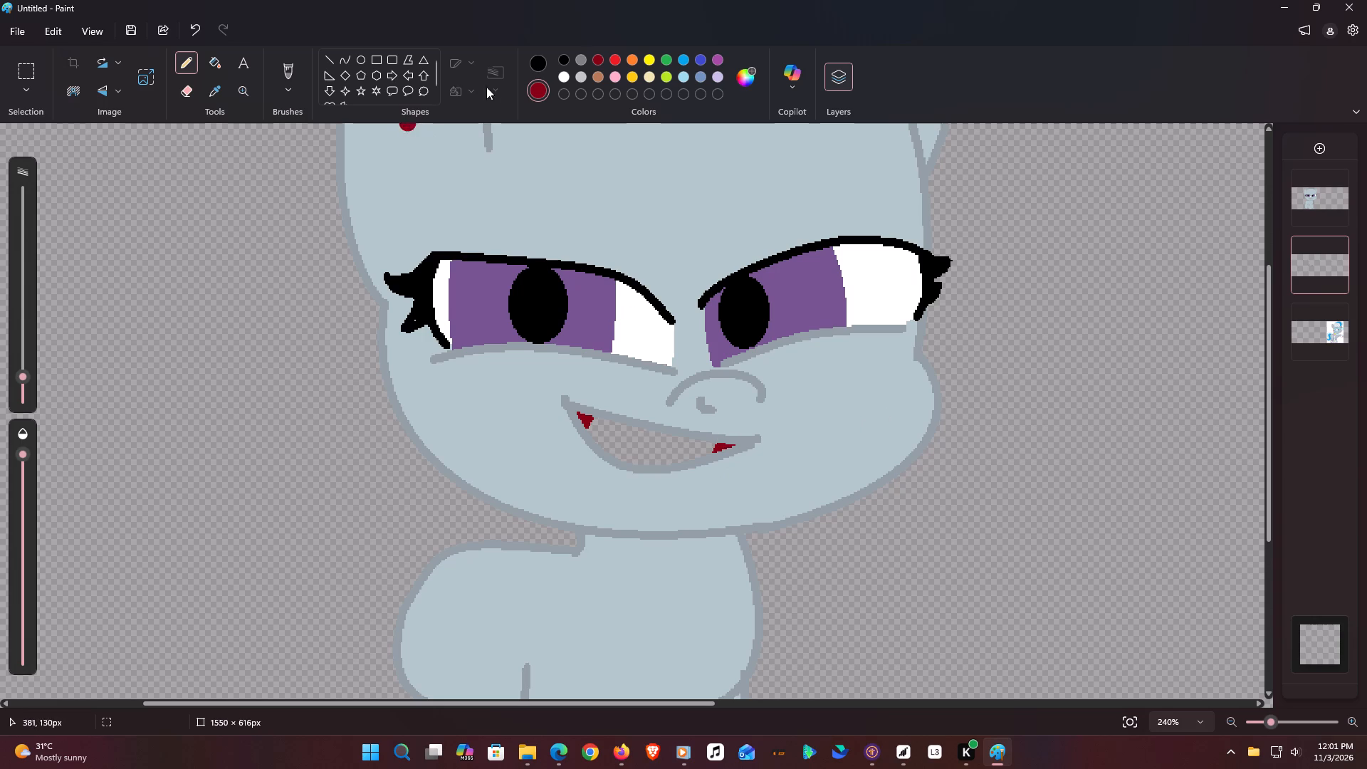
Paint the teeth white with the Pencil across the mouth opening, leaving dark red at both corners.
click(567, 70)
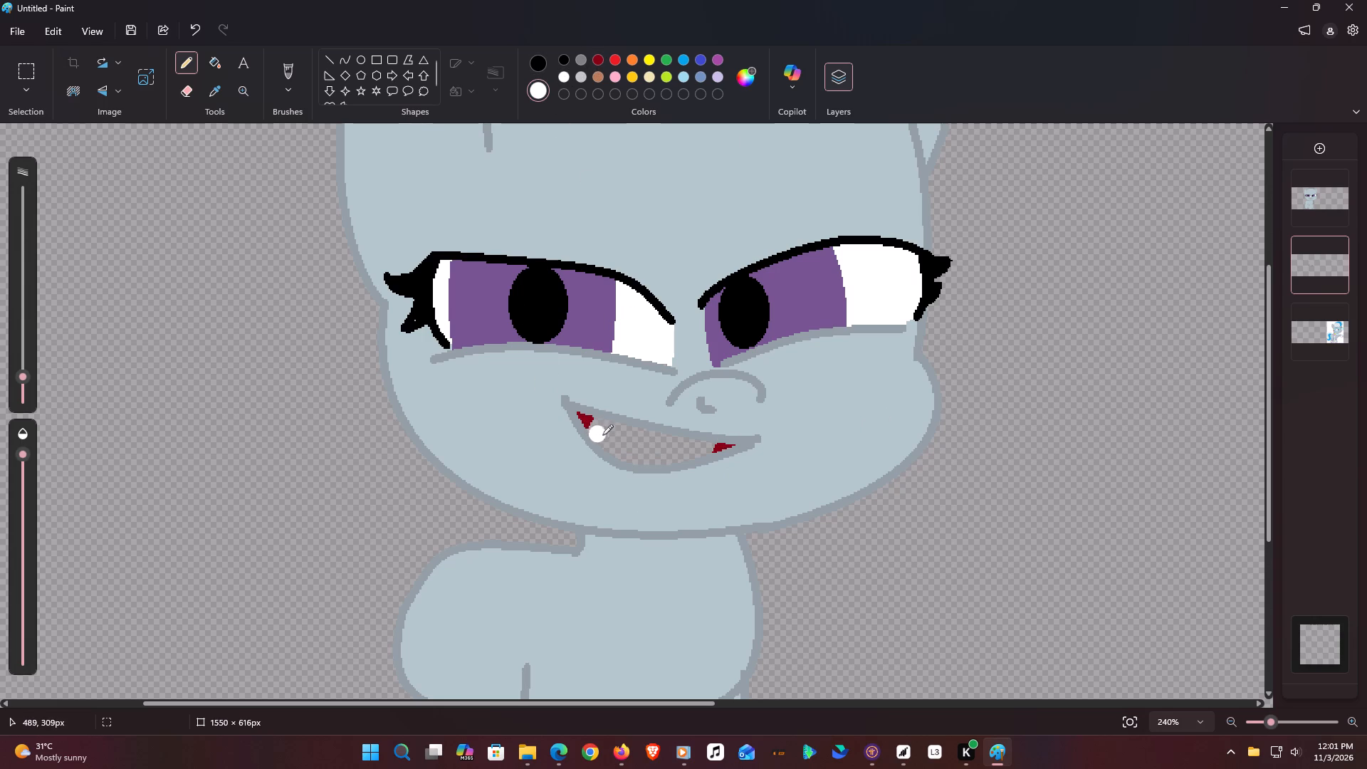
drag(599, 425, 595, 427)
drag(595, 427, 627, 427)
drag(627, 427, 662, 457)
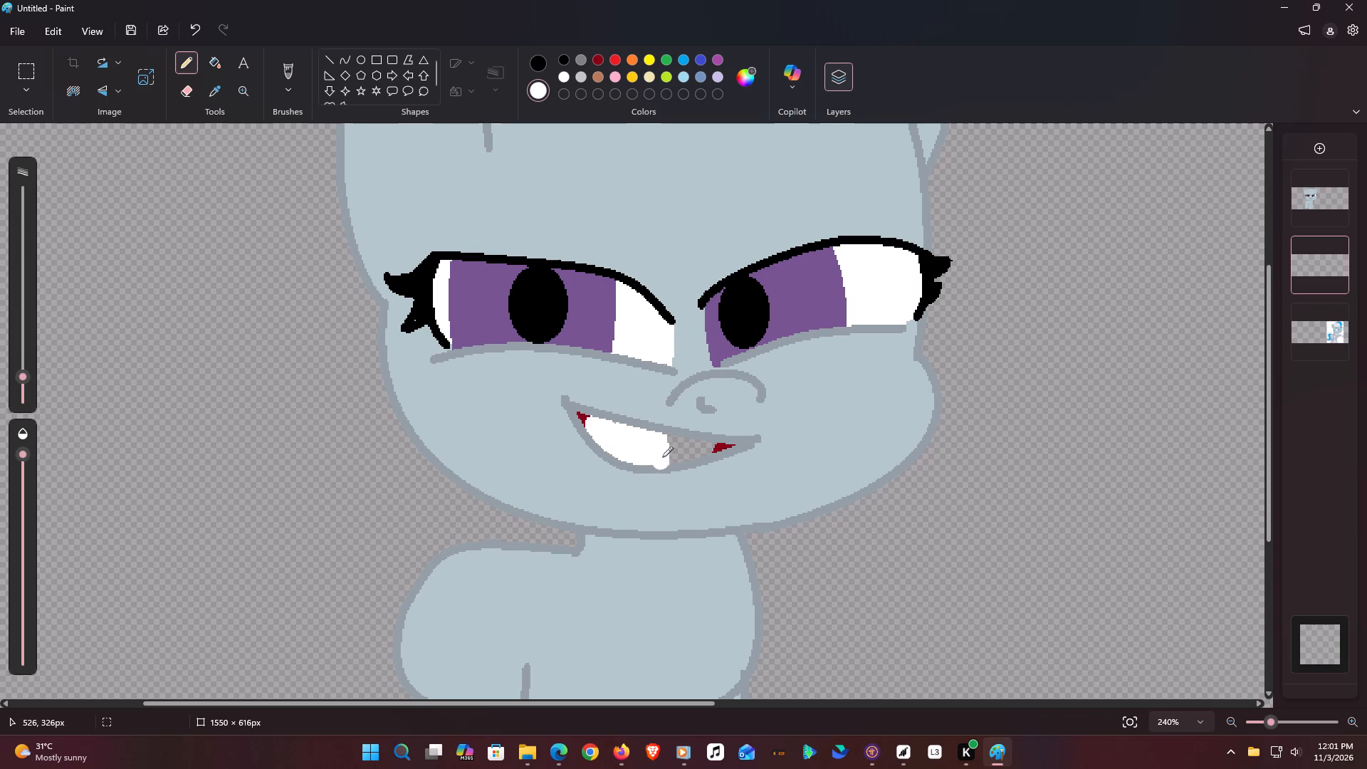
drag(662, 457, 707, 461)
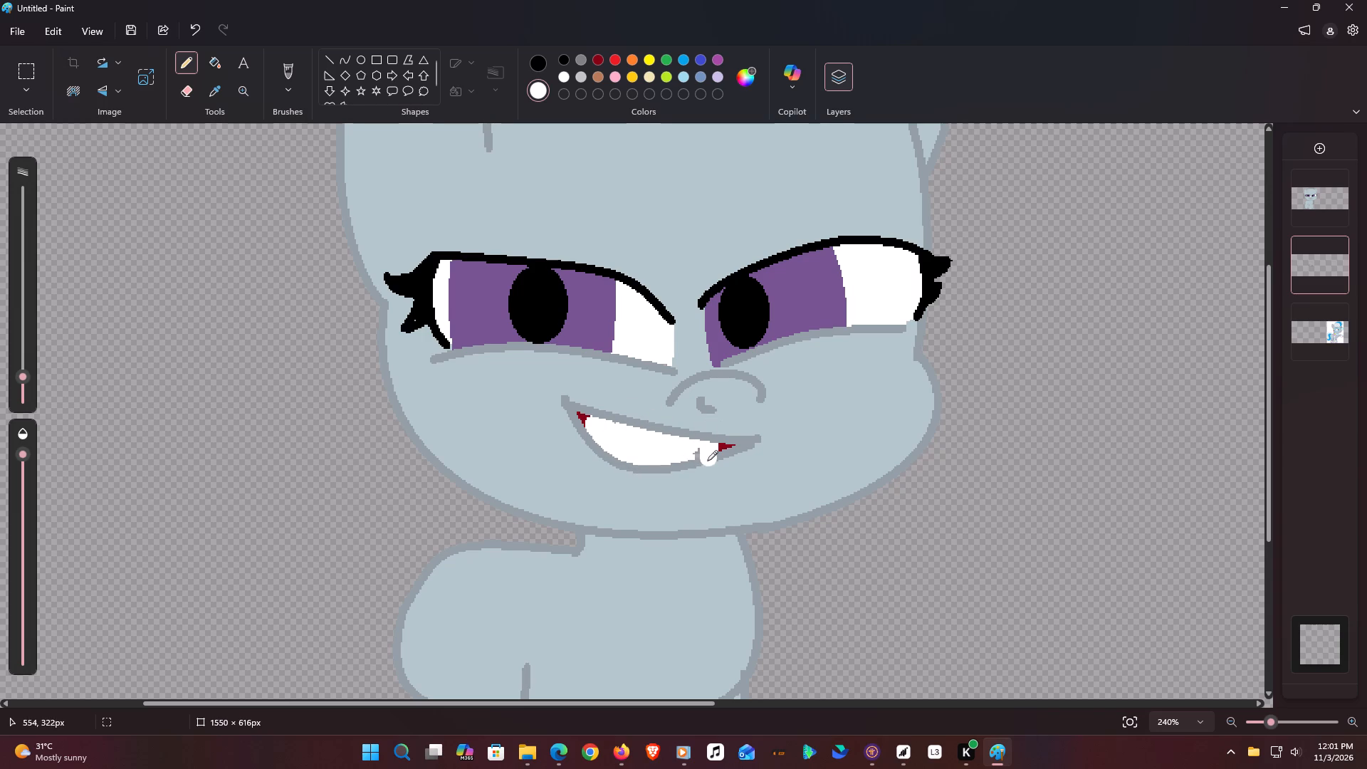
drag(707, 461, 731, 412)
click(598, 419)
click(594, 434)
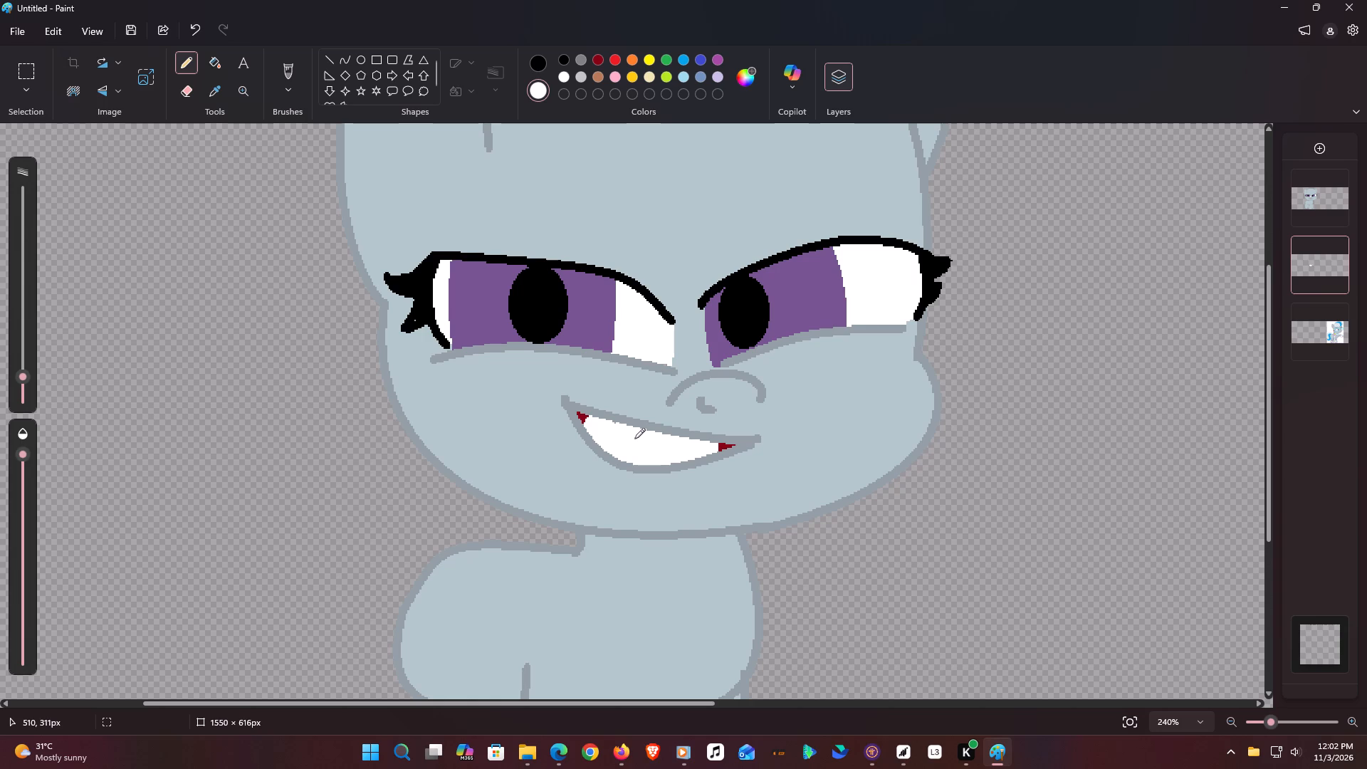
Draw a light grey curve across the teeth just beneath the upper lip, from one mouth corner to the other.
click(577, 77)
click(345, 63)
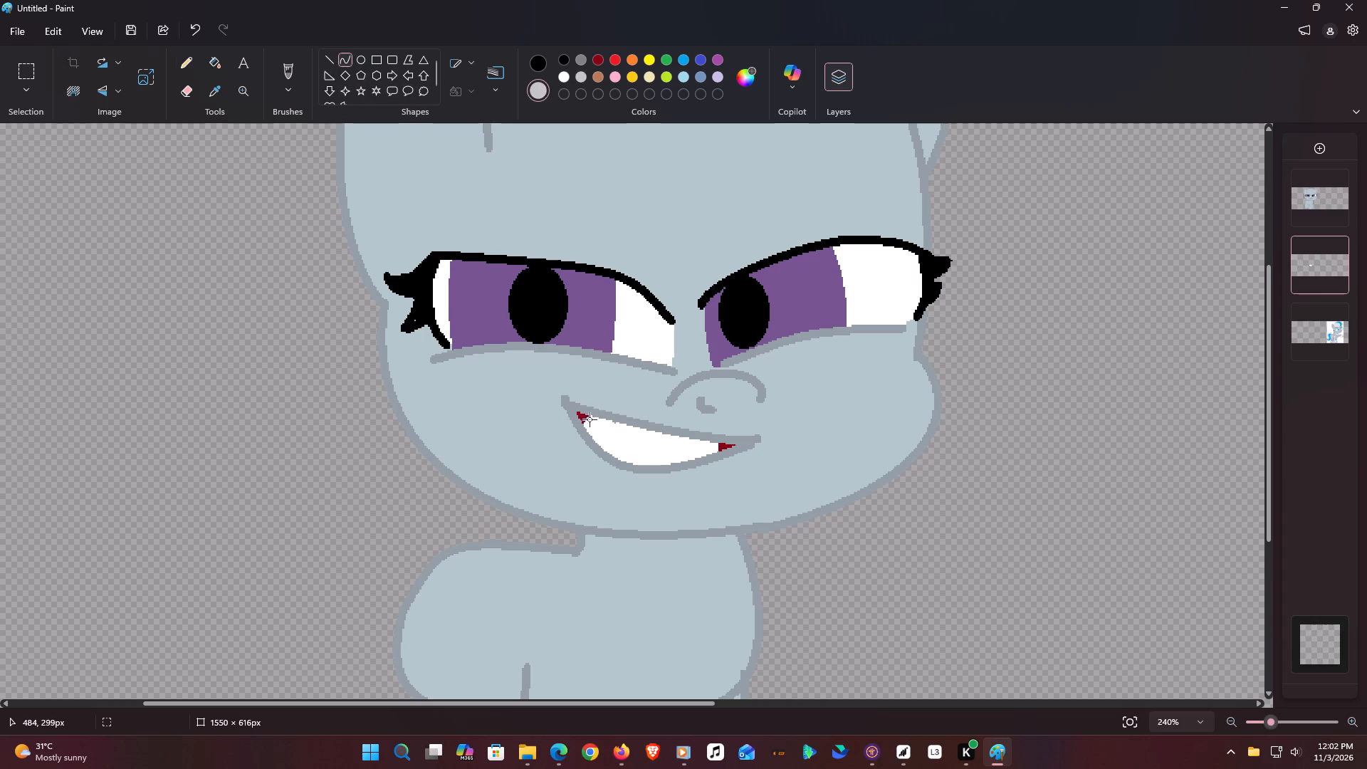
click(585, 420)
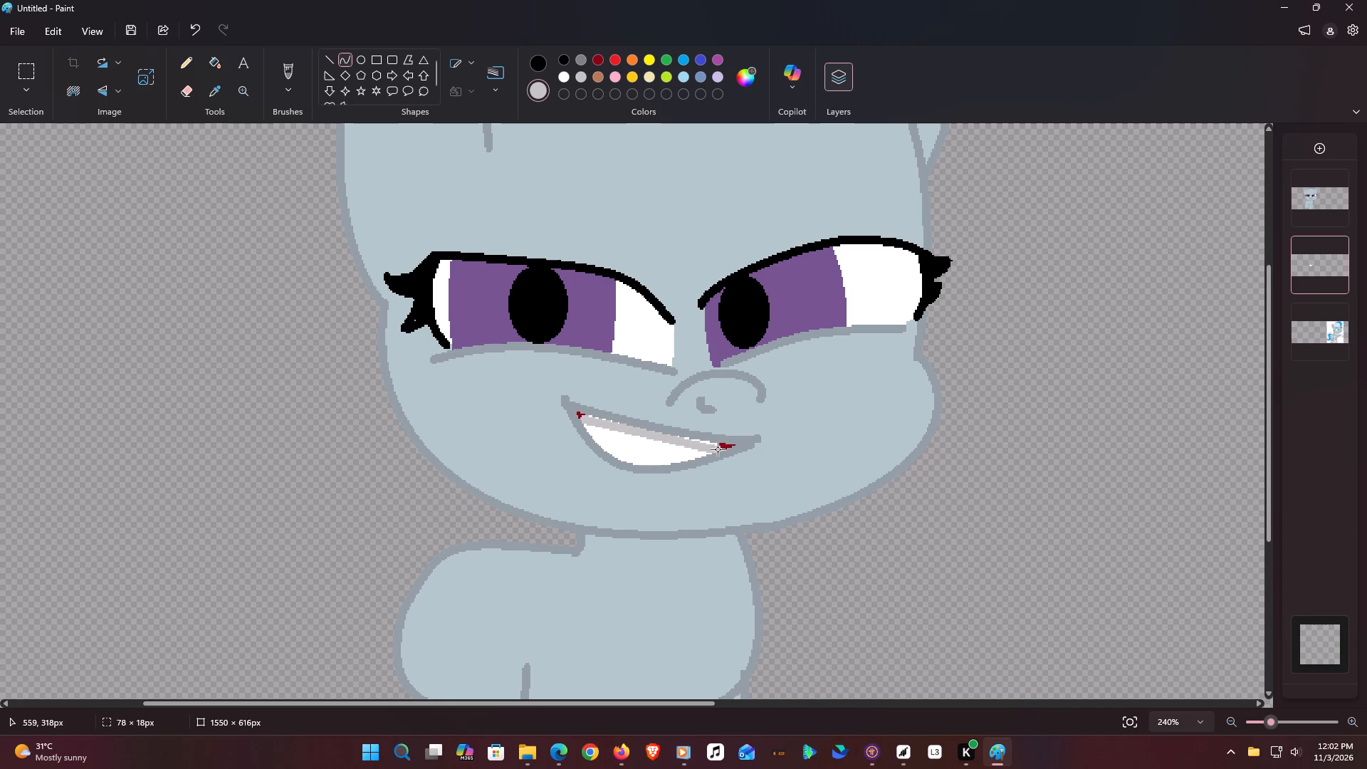